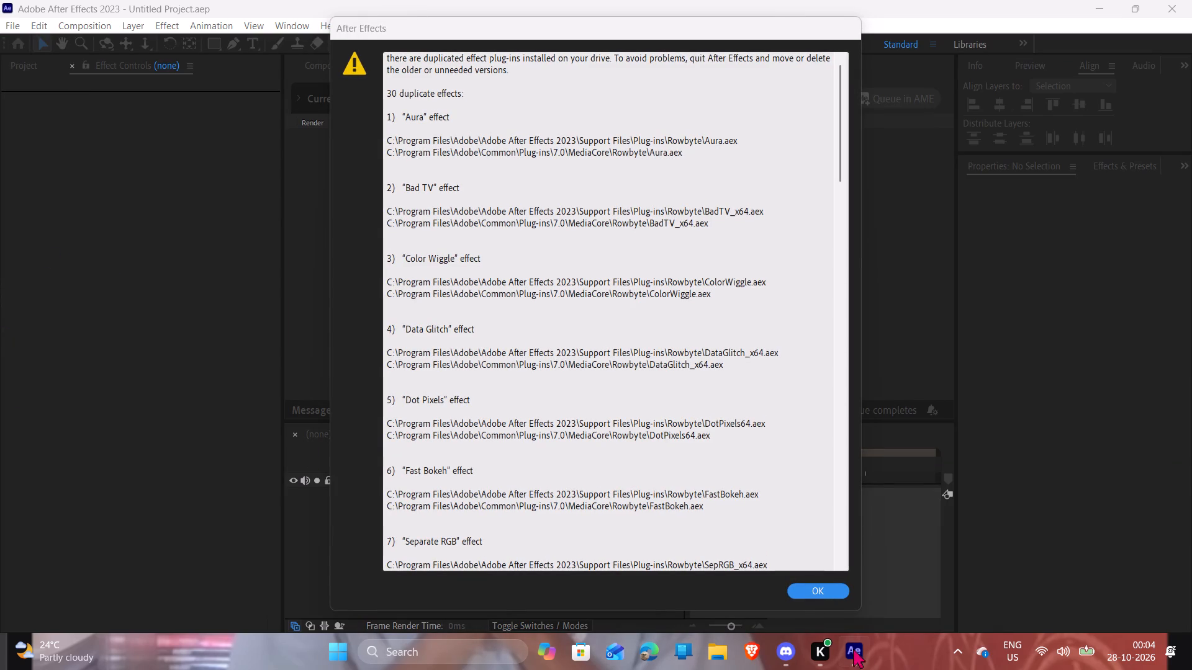
Dismiss the duplicate effect plug-ins warning and start a new project.
left_click(826, 594)
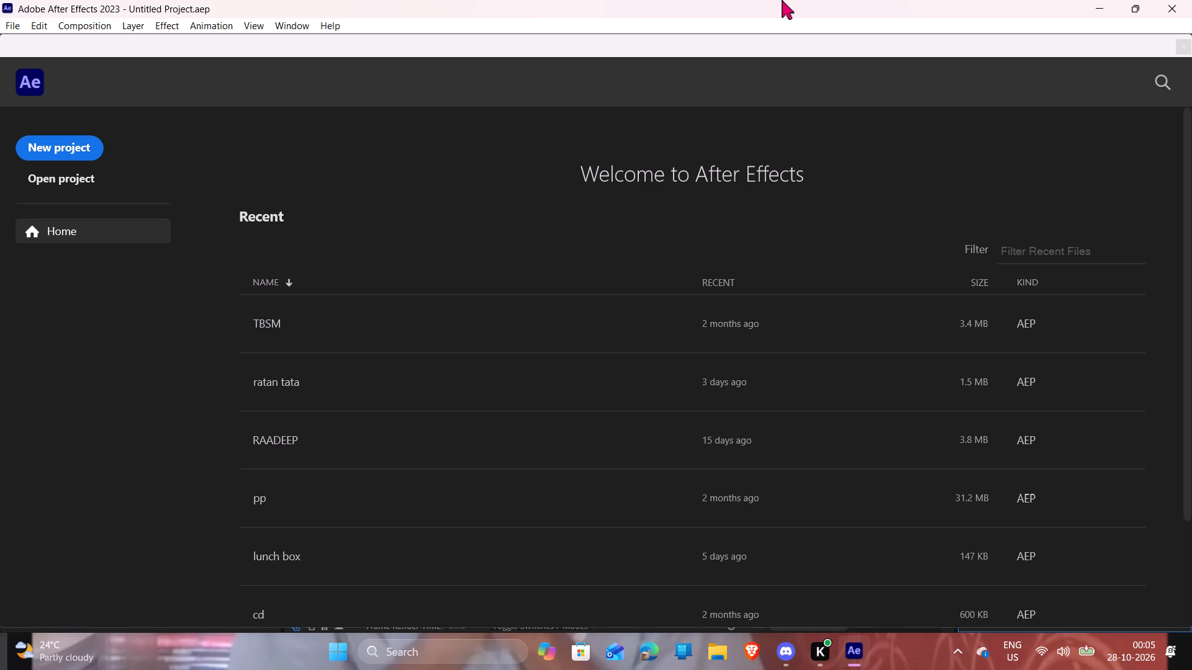
left_click(70, 146)
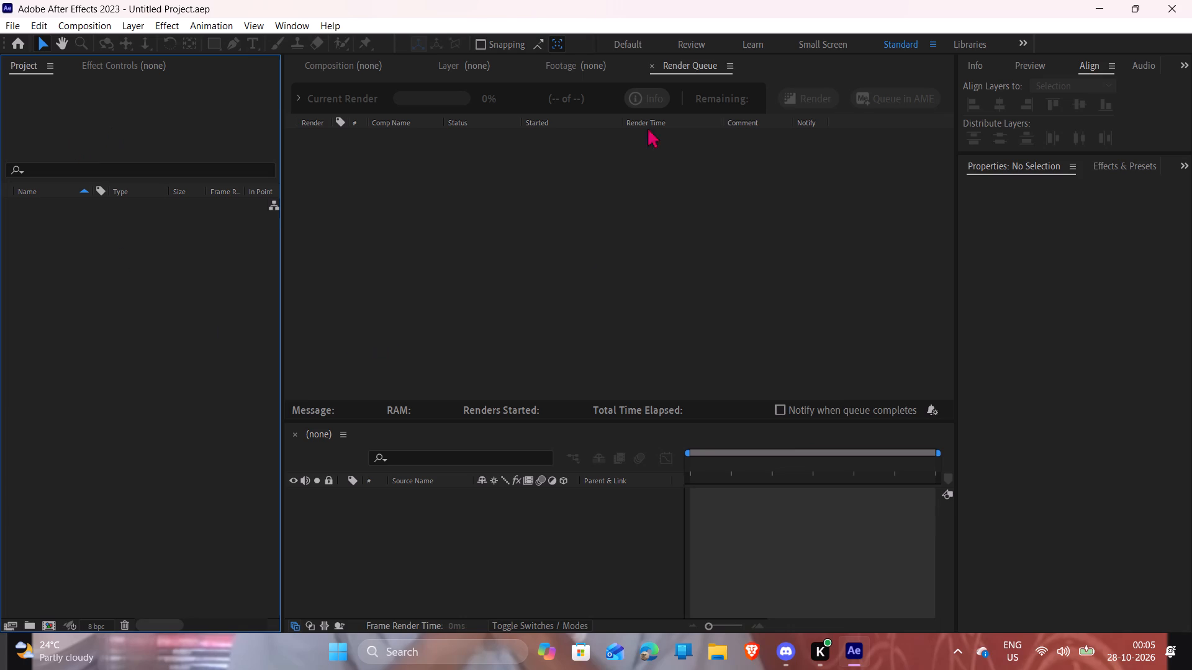
Open the file import dialog and look through the Videos folder for footage to import.
double_click(138, 324)
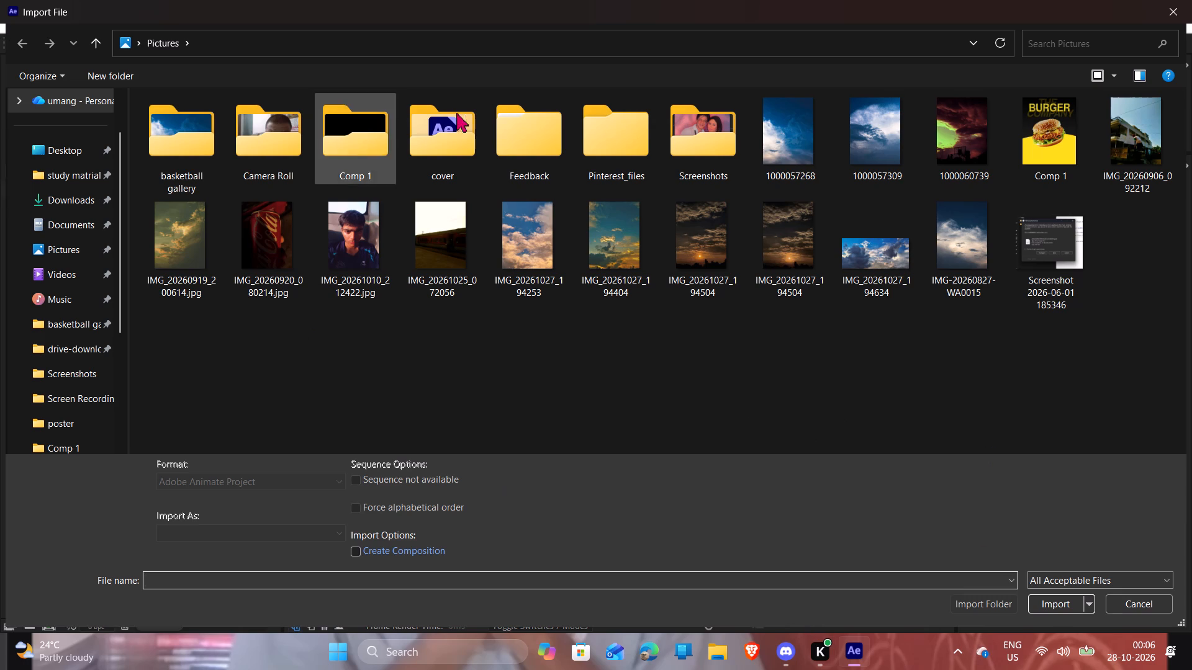
left_click(43, 206)
left_click(39, 275)
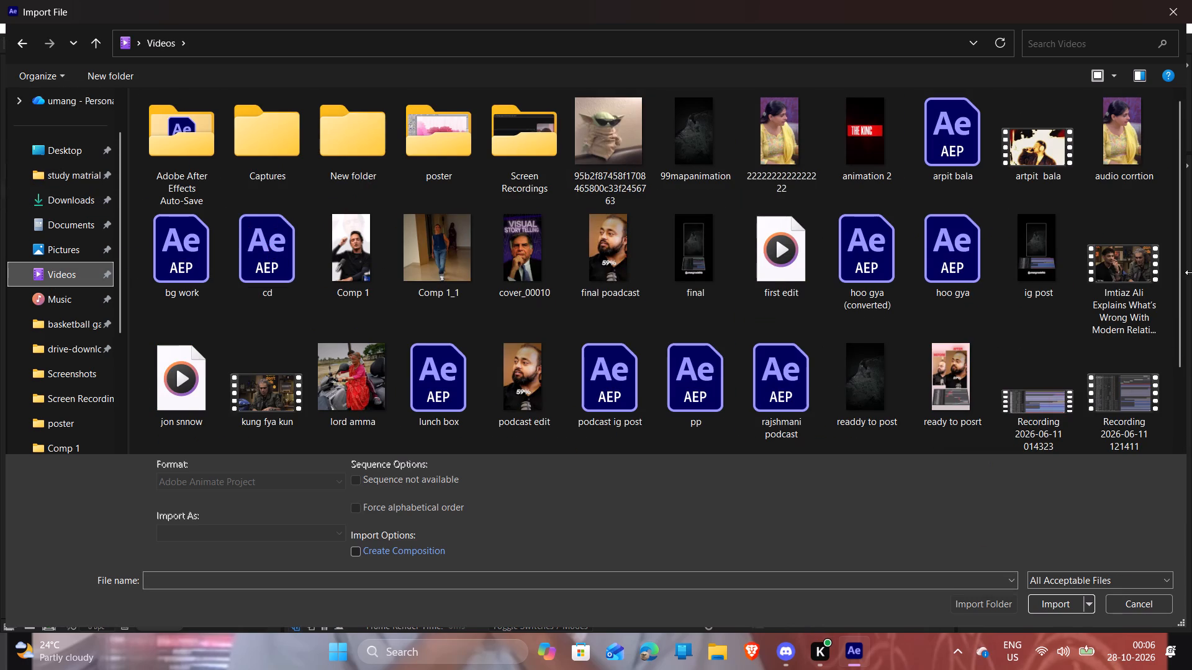
scroll(567, 206, "down", 3)
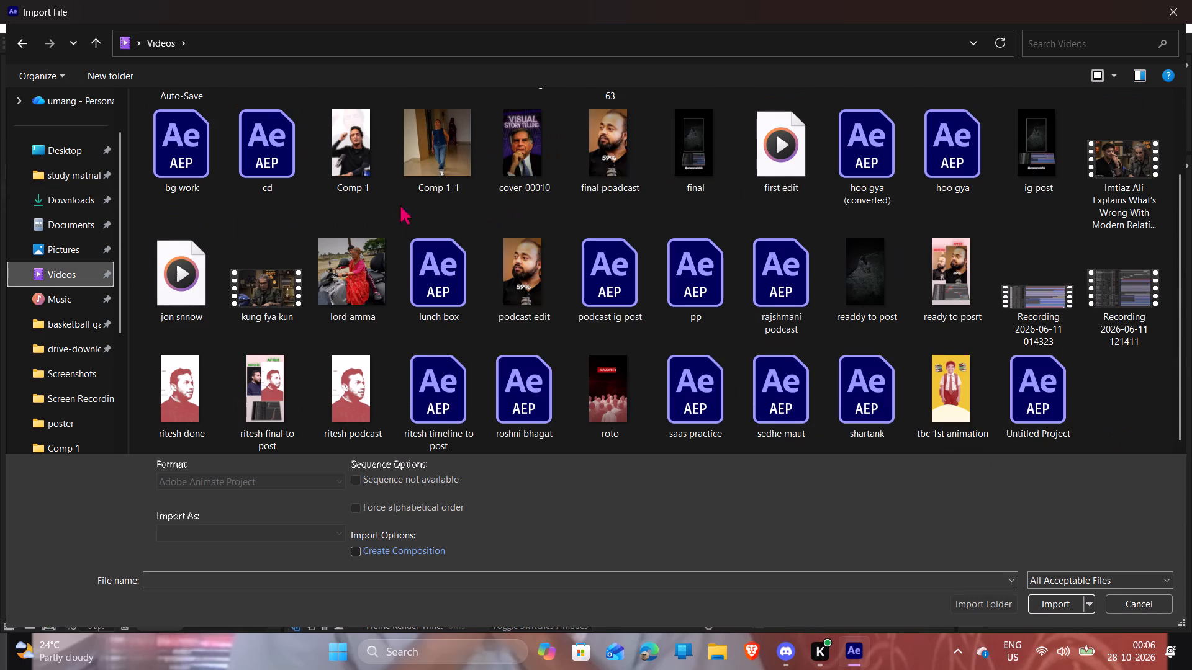
scroll(361, 231, "down", 1)
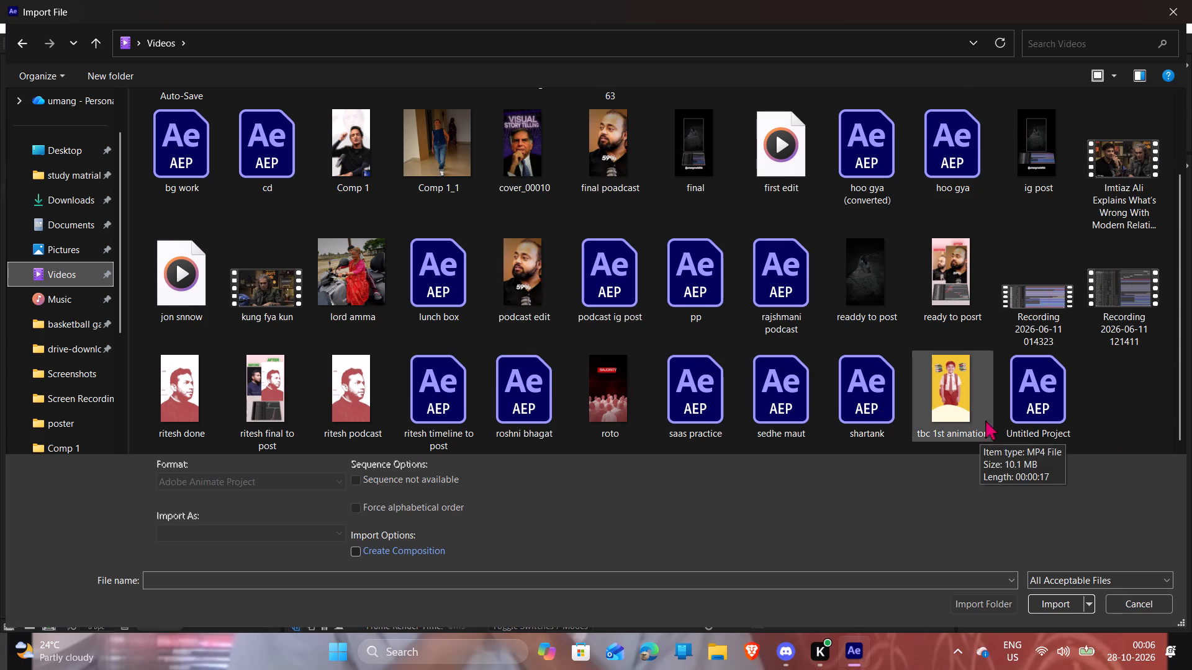
scroll(489, 364, "down", 3)
scroll(495, 370, "up", 5)
scroll(195, 315, "up", 6)
scroll(345, 271, "up", 8)
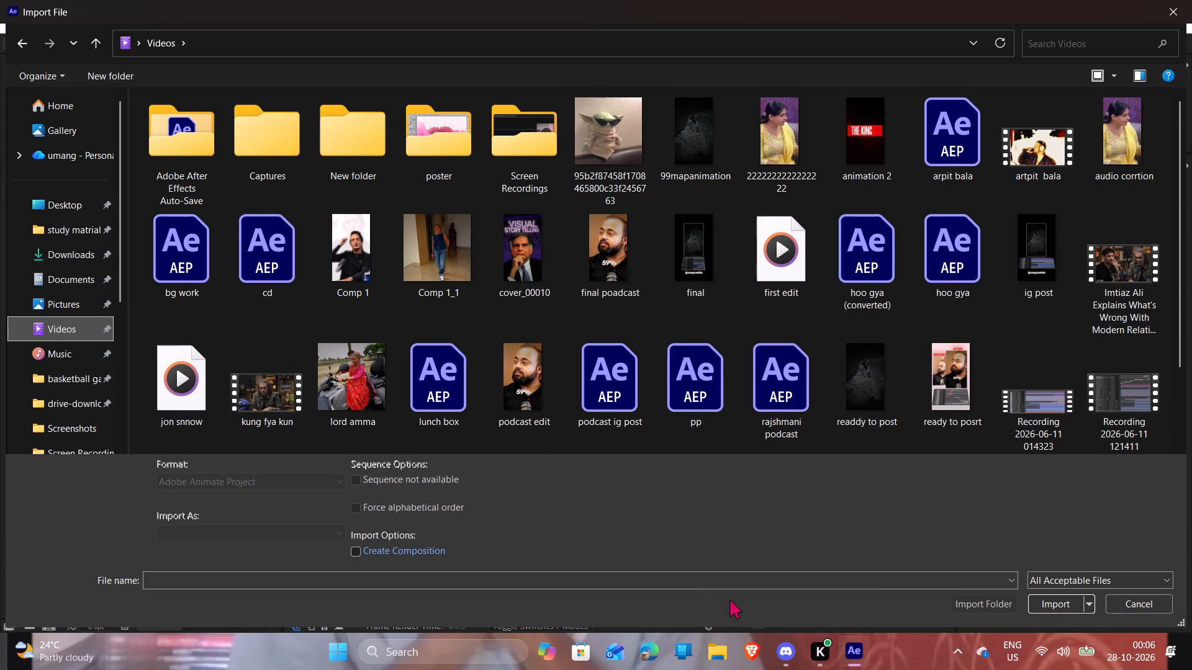
Switch to the Brave browser and pause the "Off-Roading with my new Defender!!" YouTube video.
left_click(743, 663)
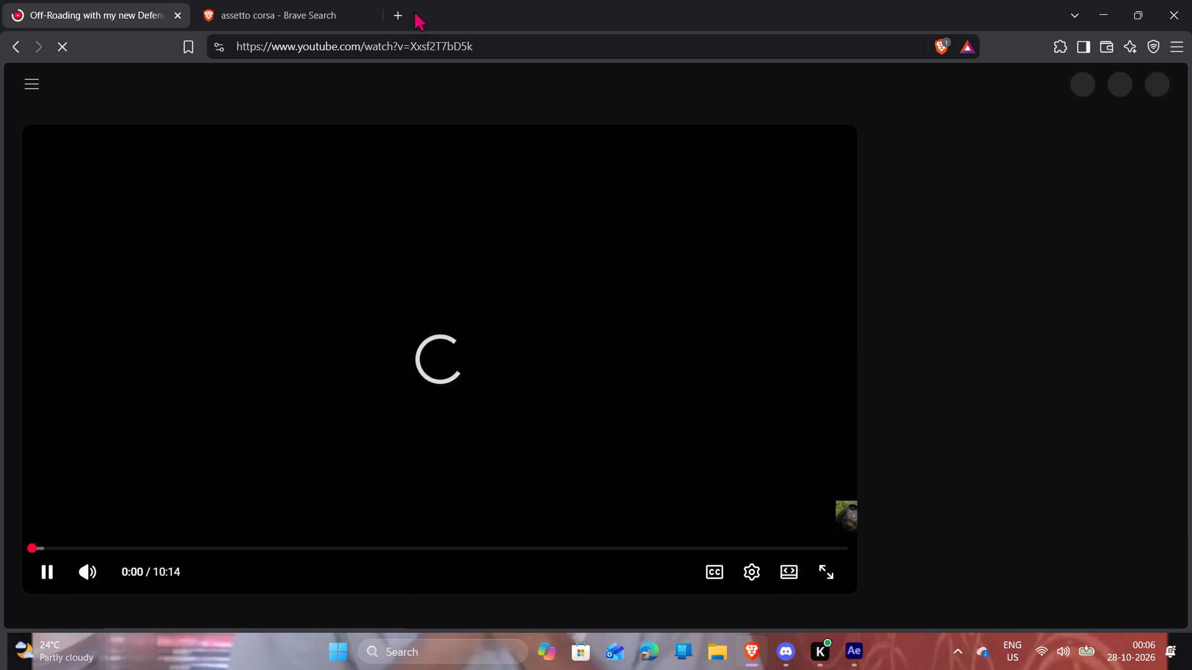
left_click(369, 244)
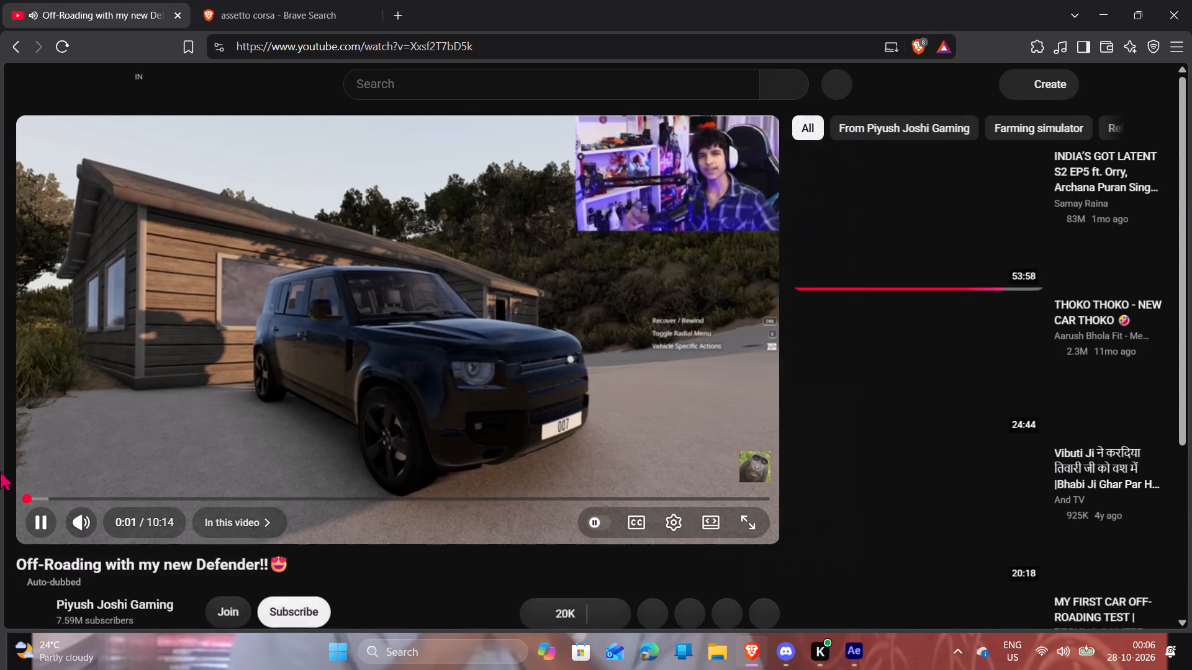
left_click(45, 525)
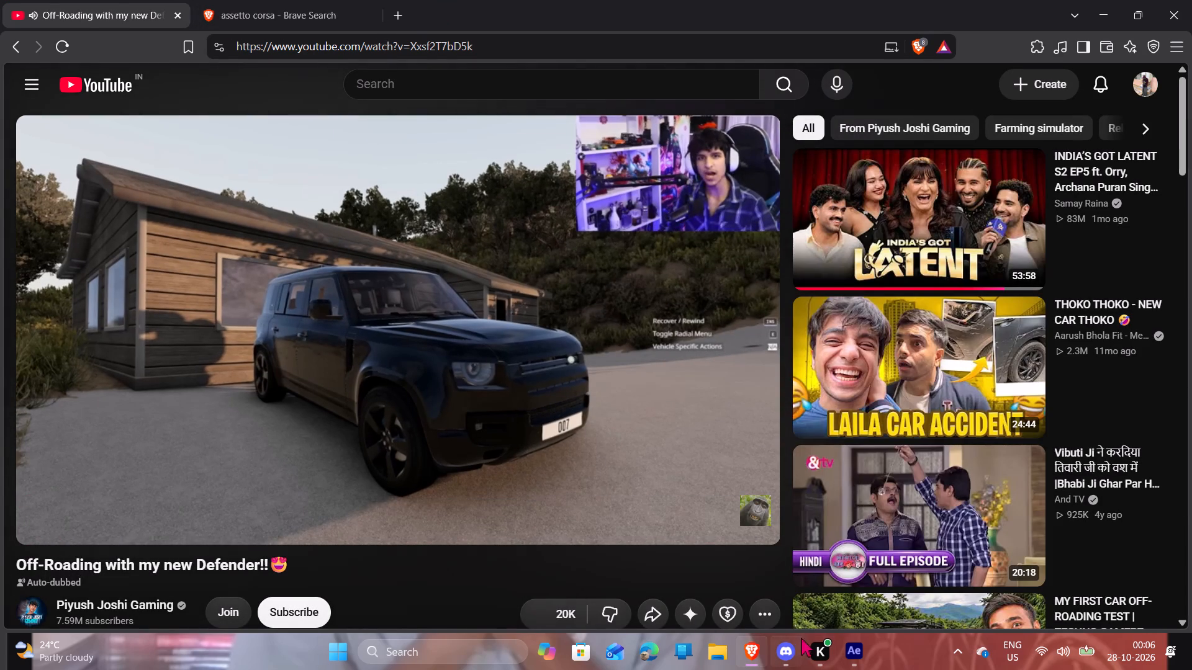
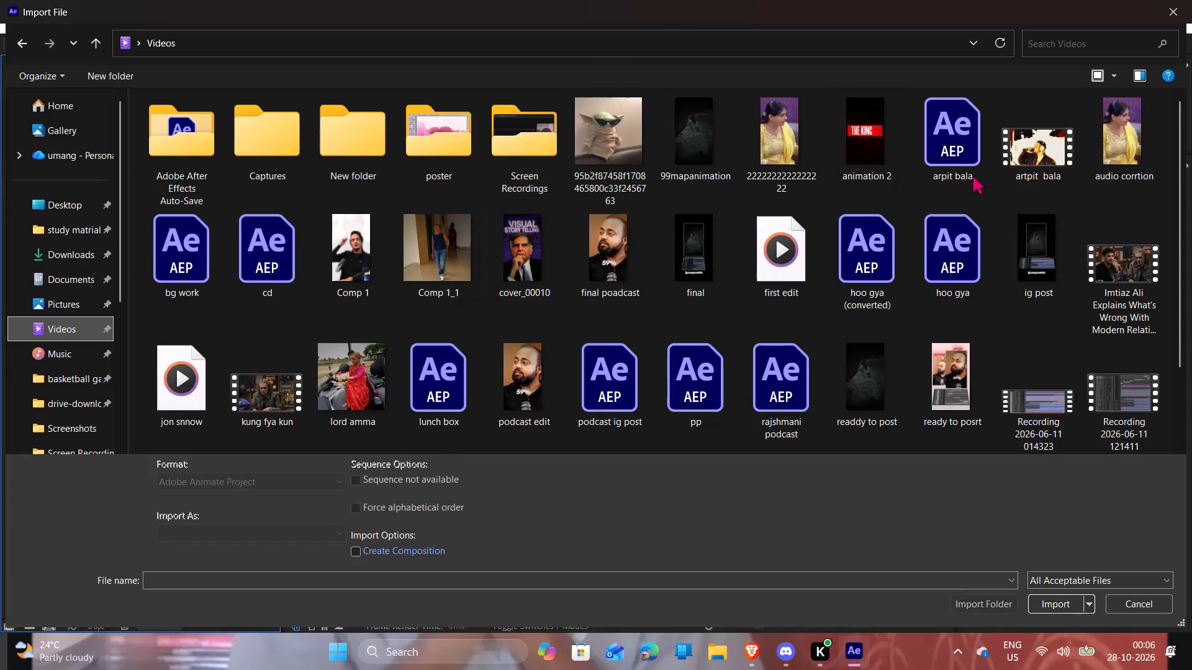
Import the basketball hoop clip 20250226_075502 as footage from the basketball gallery folder.
scroll(448, 329, "down", 4)
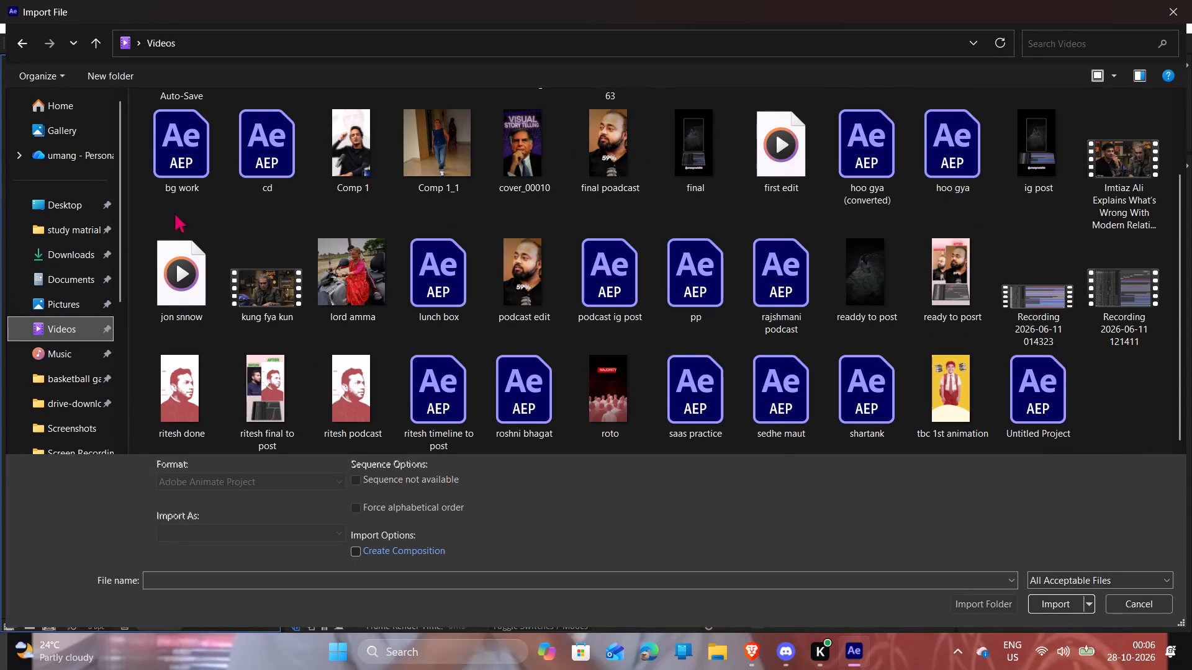
scroll(297, 219, "down", 2)
left_click(44, 229)
left_click(57, 270)
left_click(61, 375)
scroll(74, 416, "down", 2)
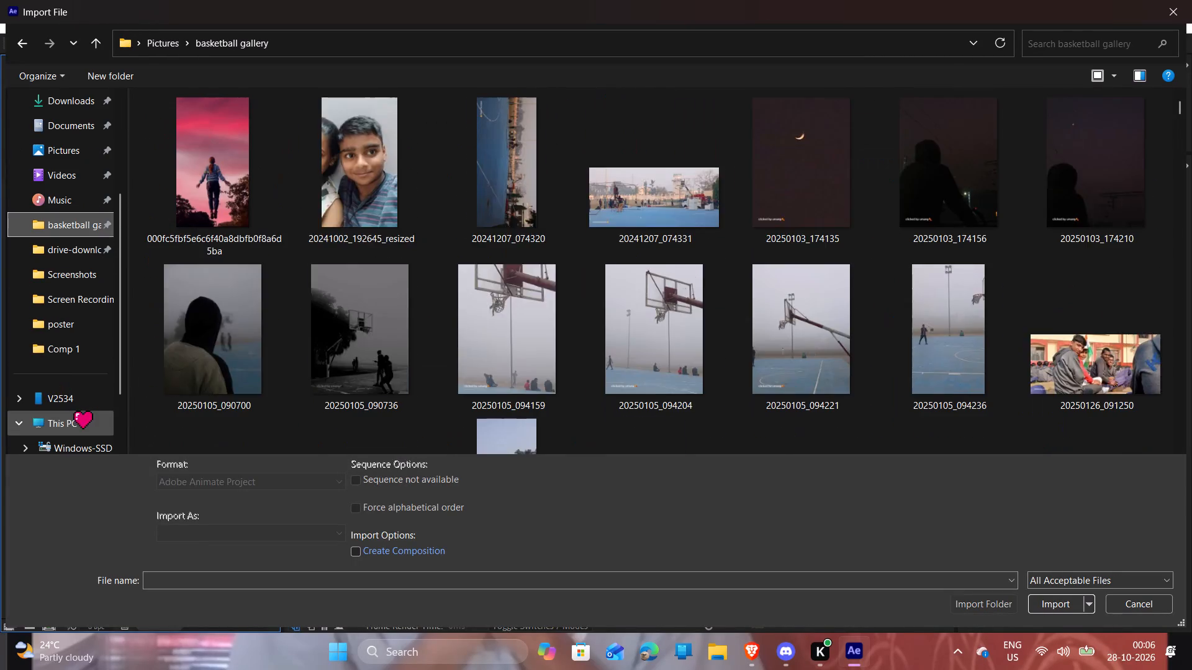
scroll(500, 239, "down", 2)
scroll(449, 235, "up", 1)
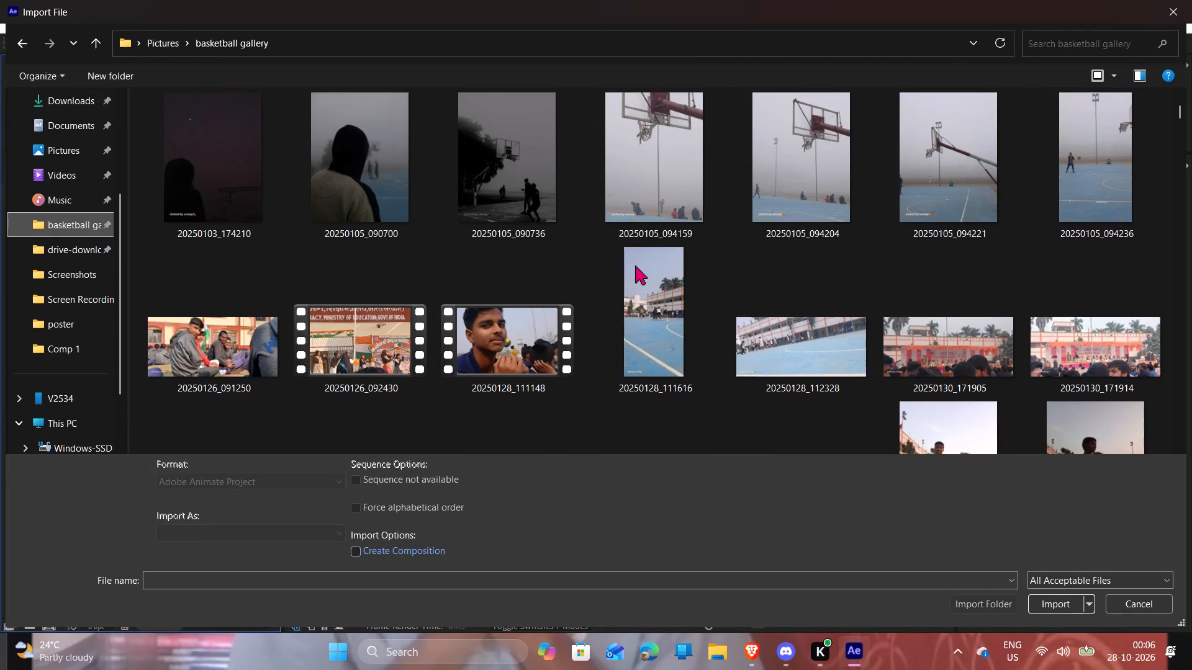
scroll(639, 266, "down", 12)
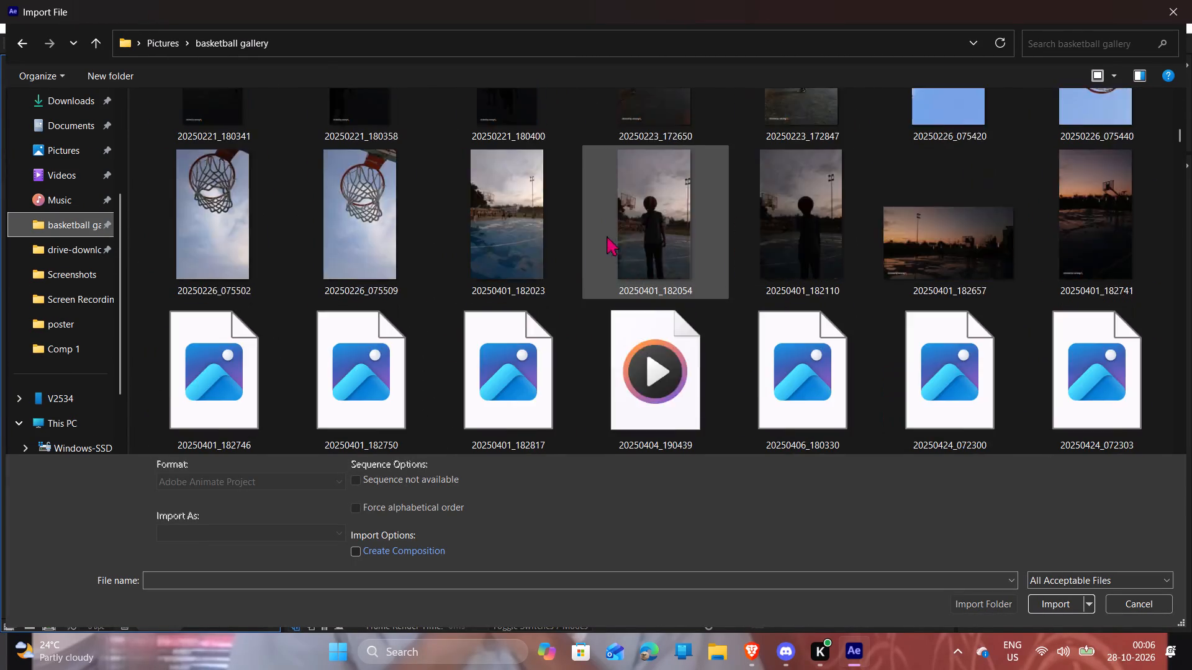
scroll(403, 212, "up", 3)
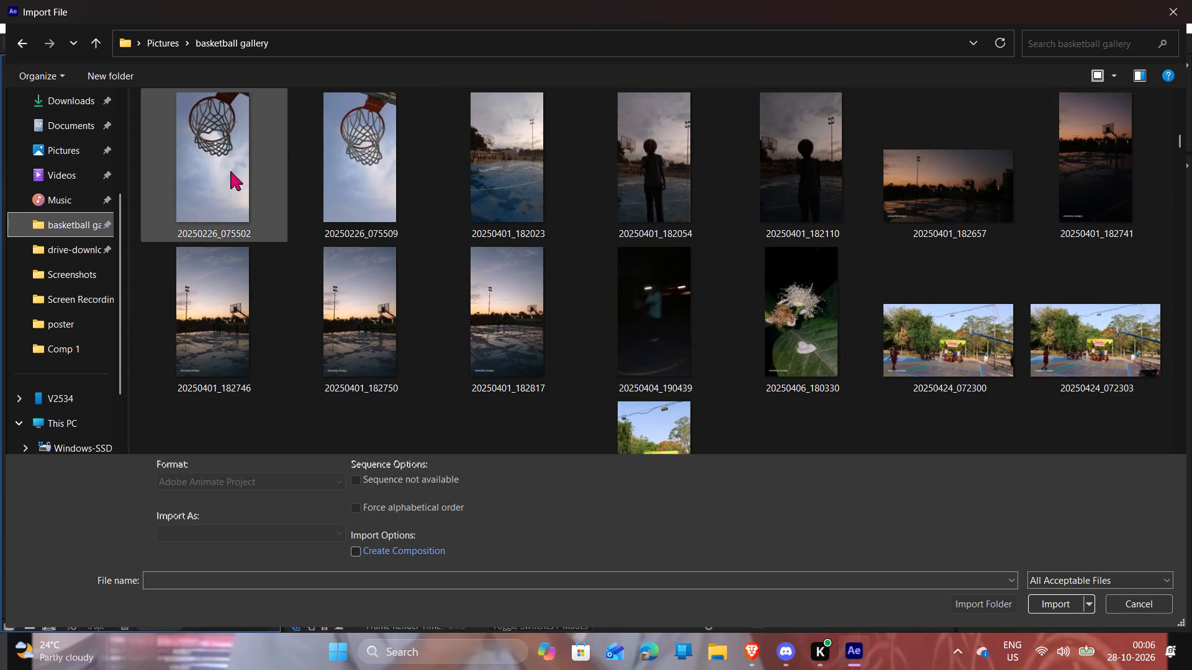
left_click(230, 171)
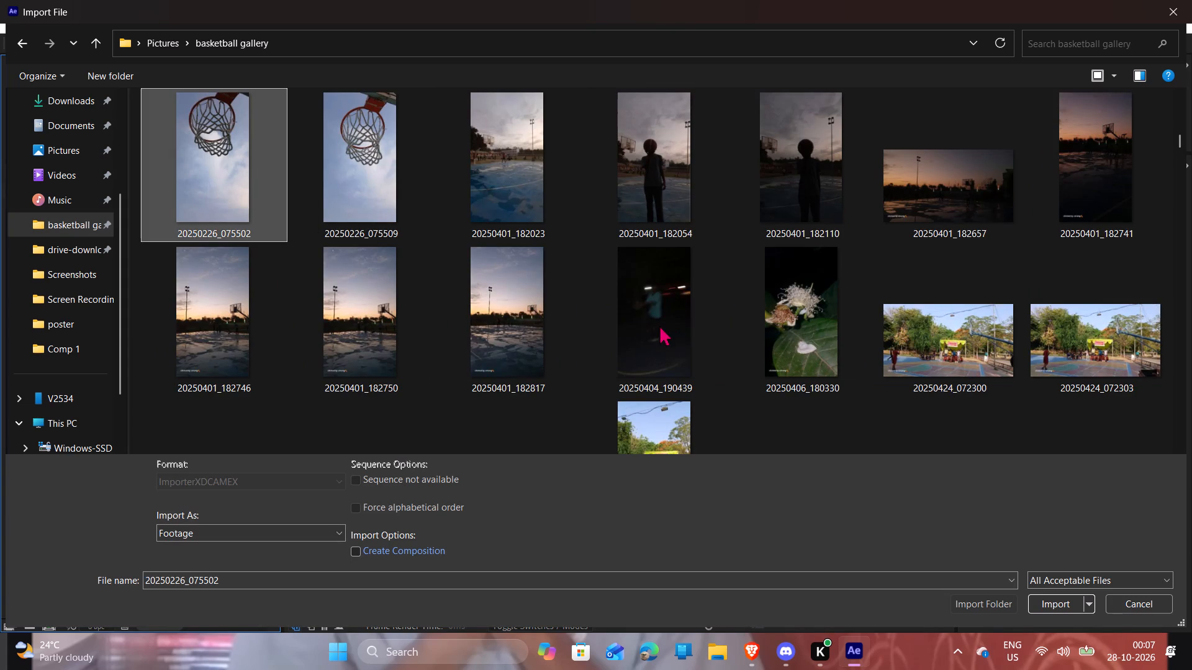
left_click_drag(842, 380, 806, 377)
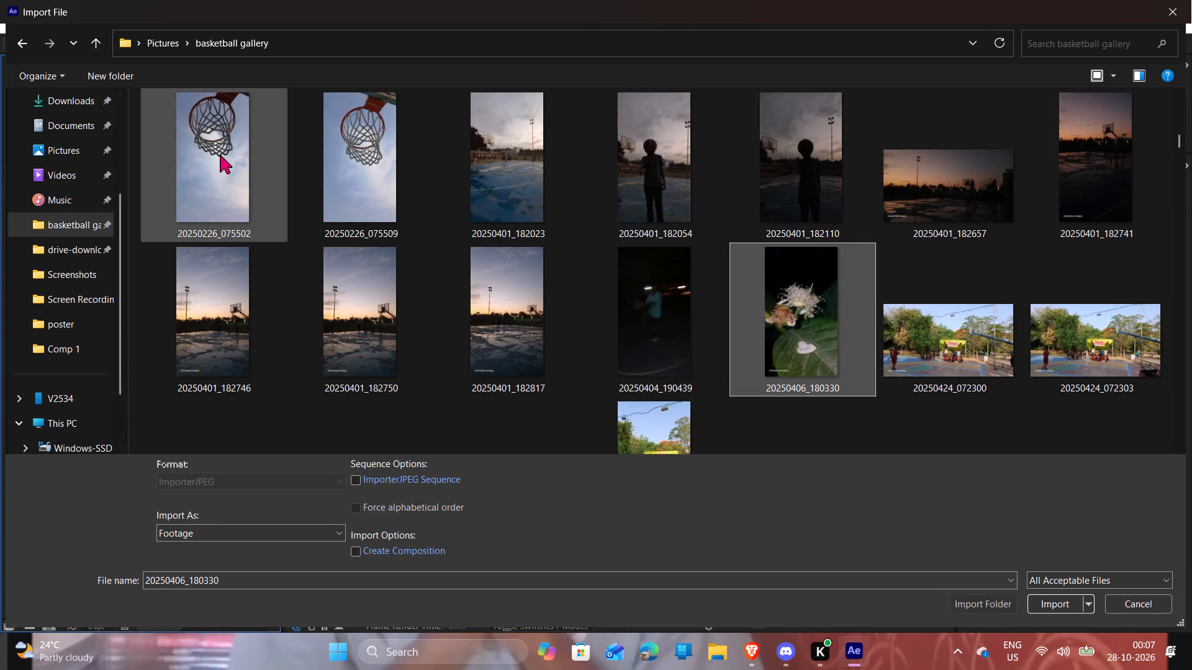
double_click(220, 154)
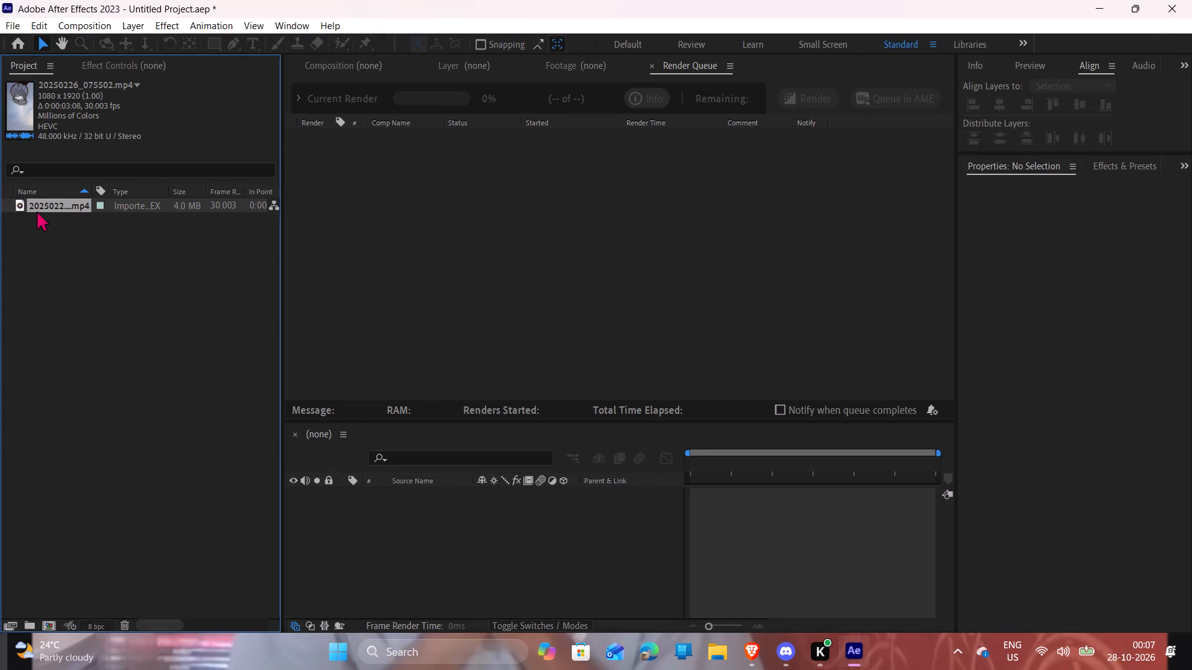
Create a new 1080 × 1350 px composition at 8 frames per second, 10 seconds long, with a black background.
left_click_drag(38, 212, 139, 194)
left_click(355, 69)
double_click(549, 207)
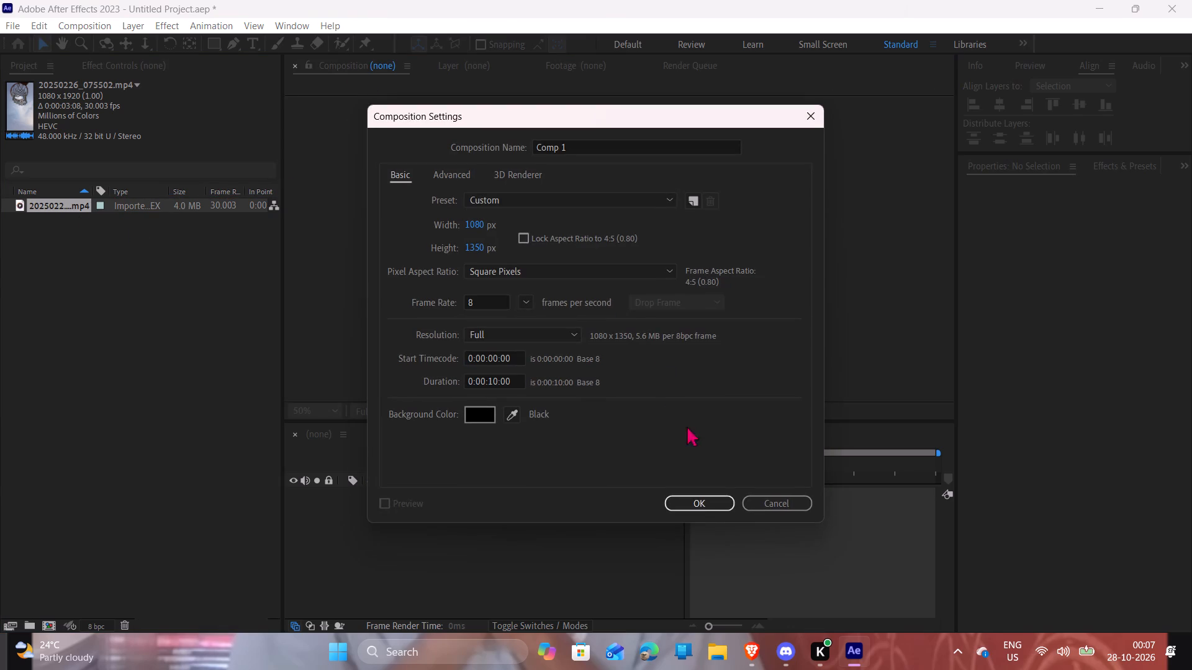
right_click(705, 495)
left_click(710, 496)
left_click(699, 506)
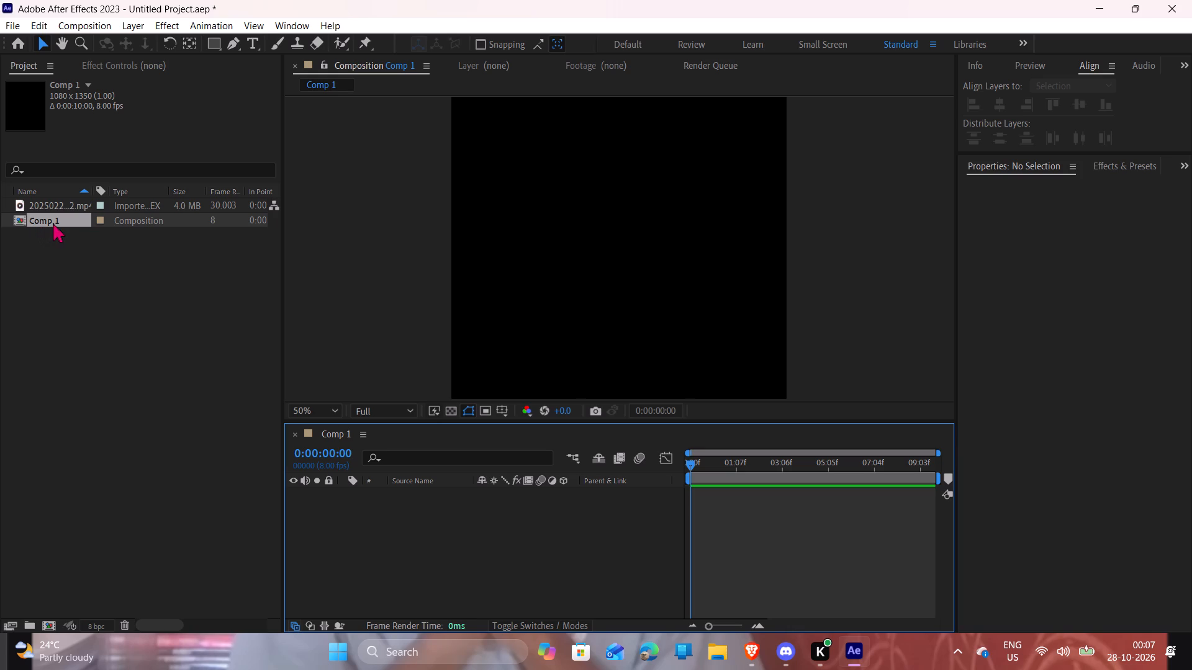
Place the imported basketball hoop clip in the composition, horizontally centred, starting at 0:00:00:00.
left_click(62, 207)
left_click_drag(62, 207, 553, 185)
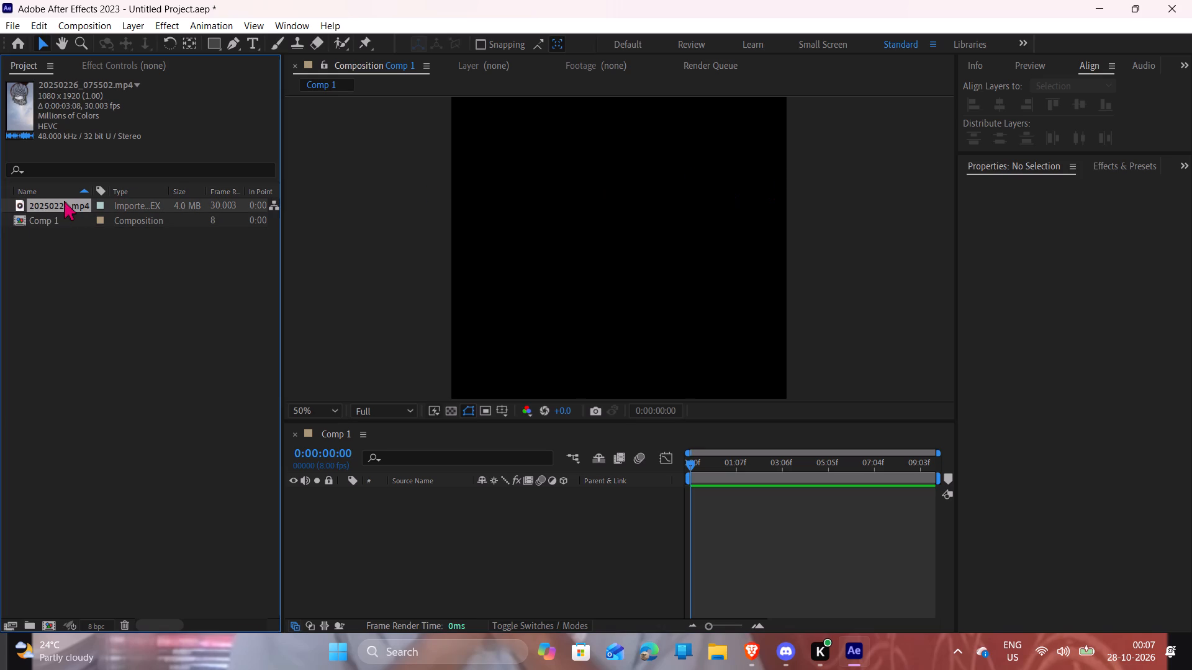
left_click_drag(64, 201, 610, 213)
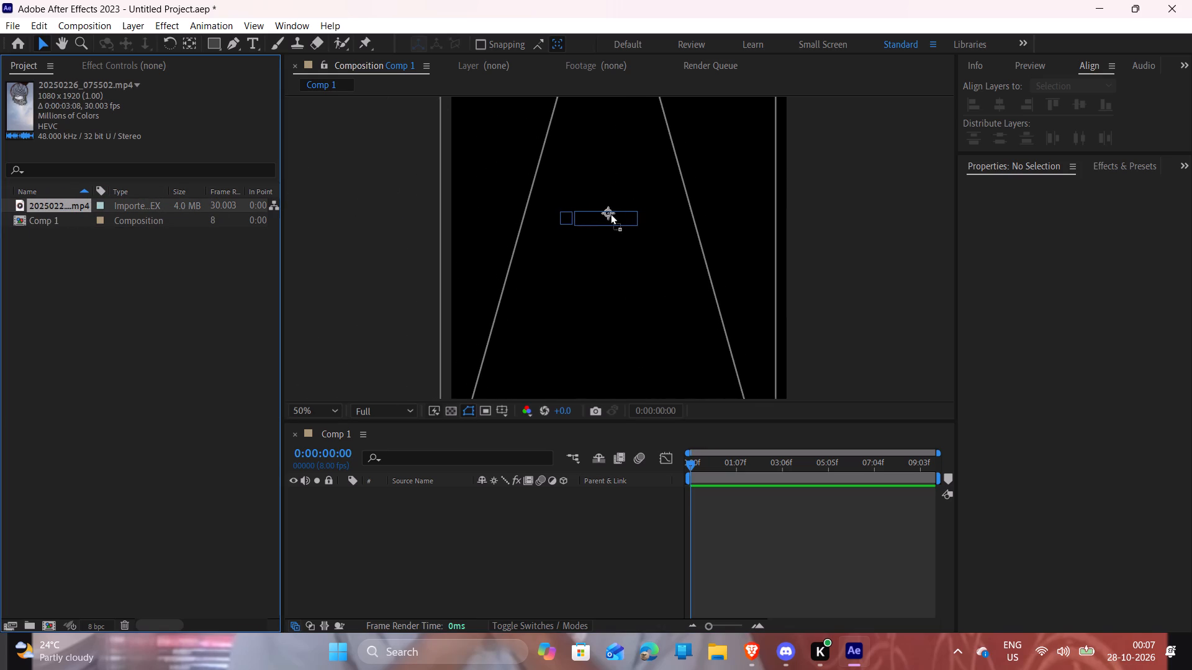
left_click_drag(610, 213, 618, 214)
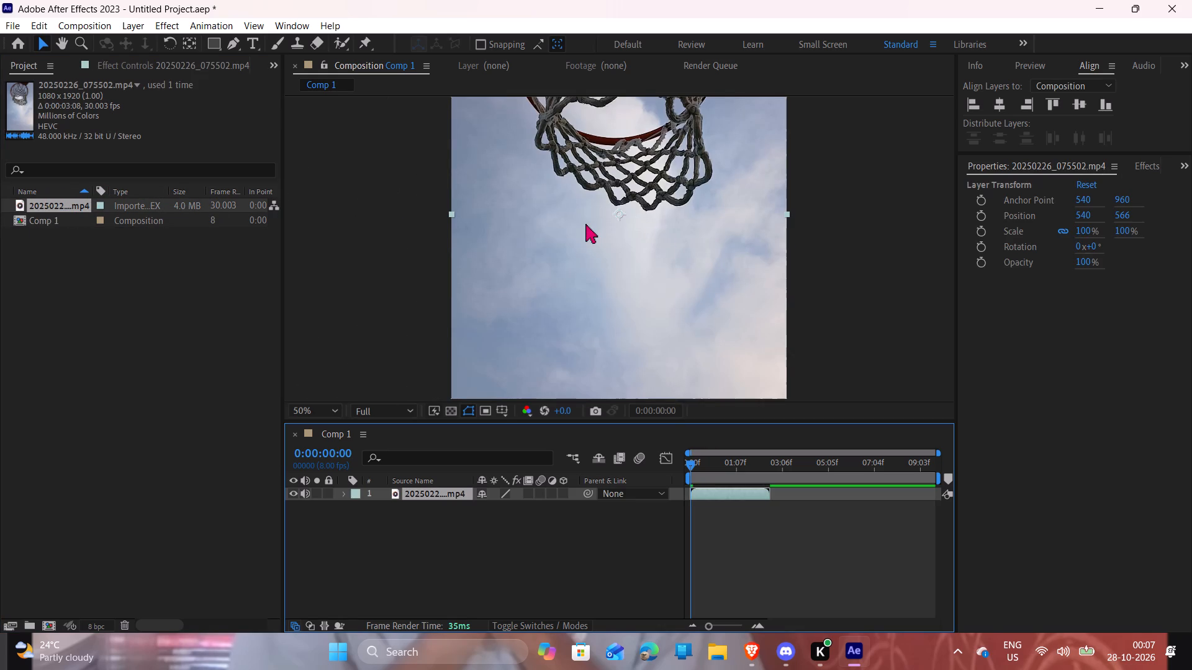
Fit the whole composition in the viewer and preview the clip's playback from the start.
left_click(332, 407)
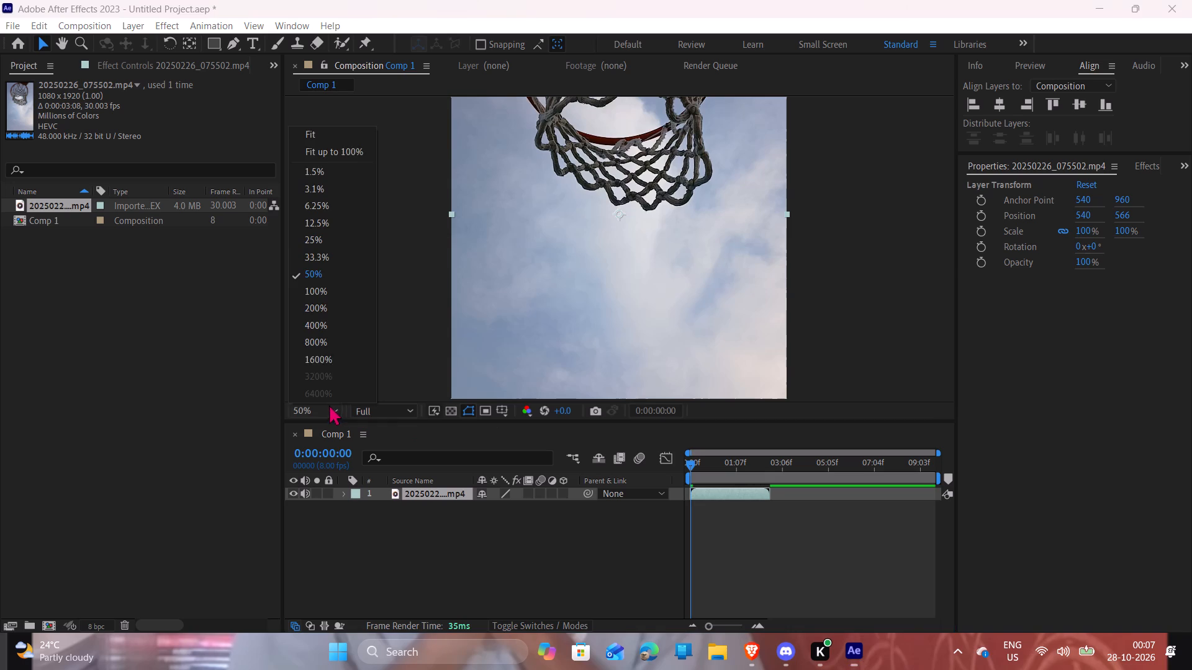
left_click(351, 140)
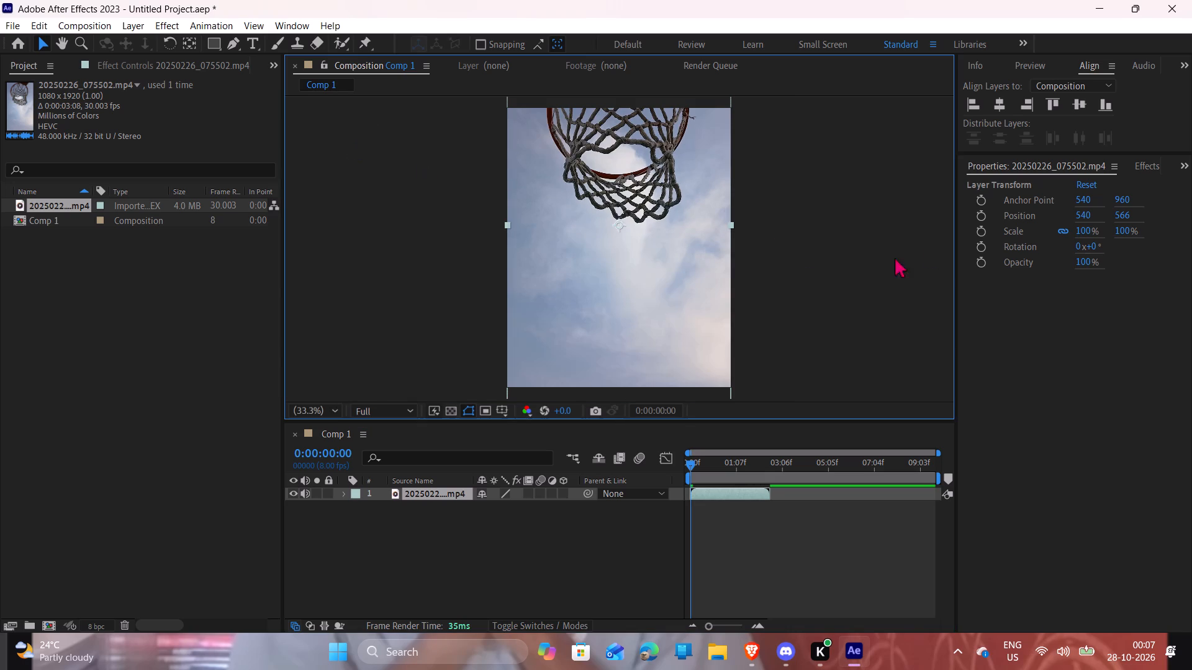
key("space")
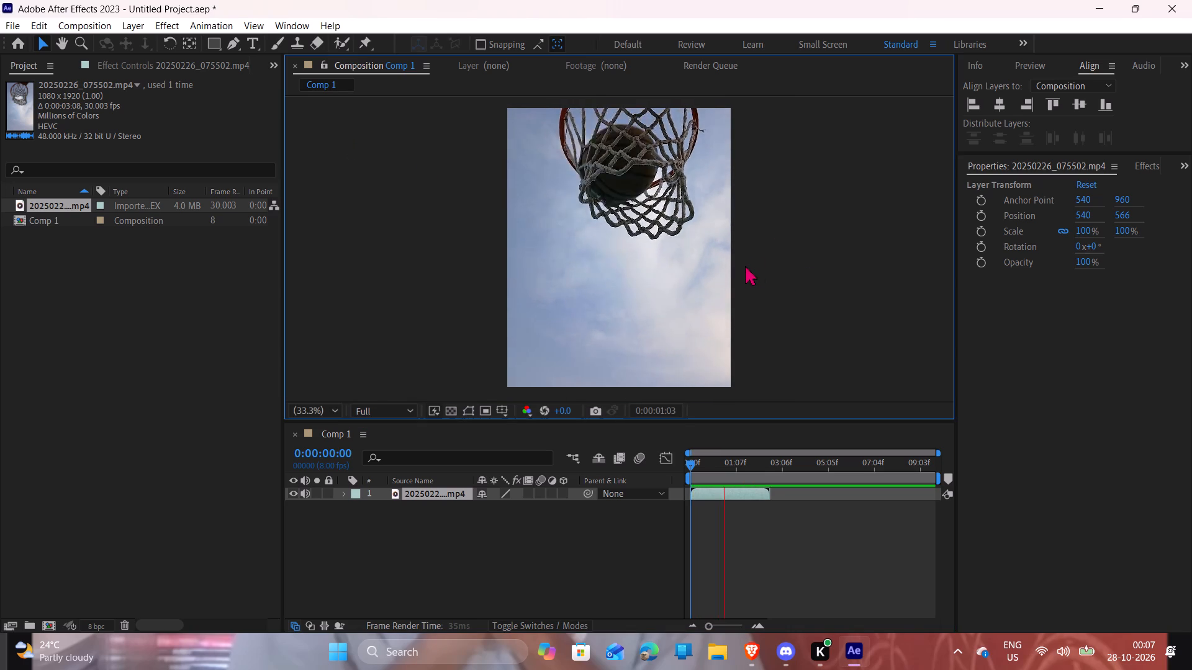
key("space")
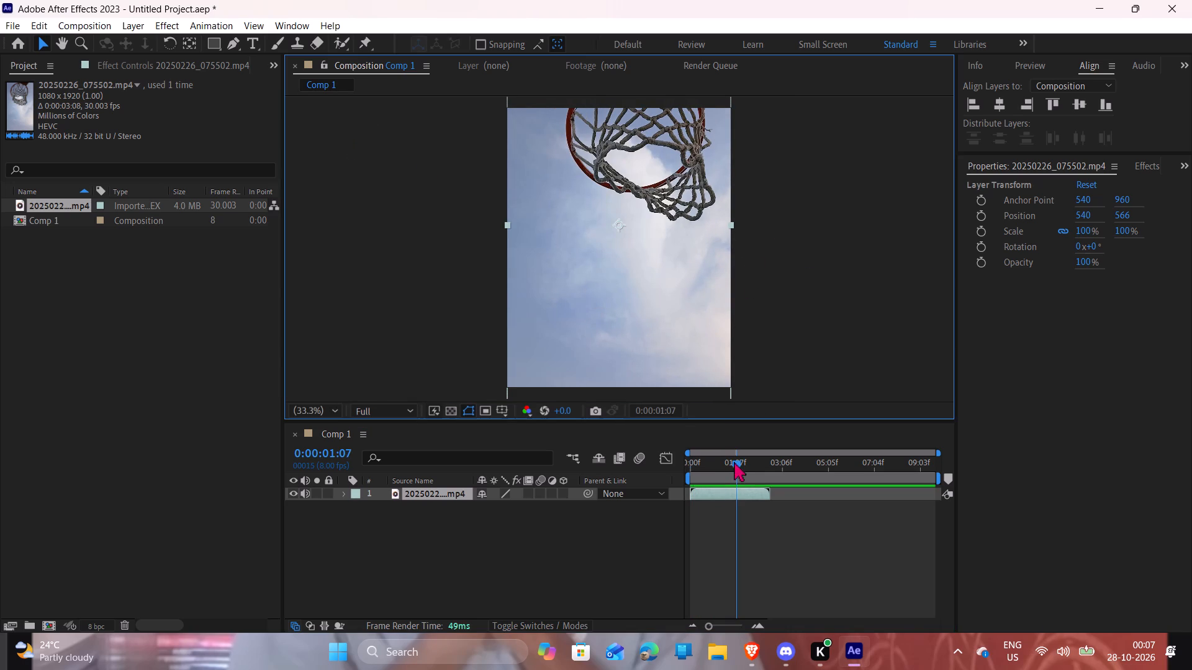
left_click_drag(734, 462, 634, 447)
key("space")
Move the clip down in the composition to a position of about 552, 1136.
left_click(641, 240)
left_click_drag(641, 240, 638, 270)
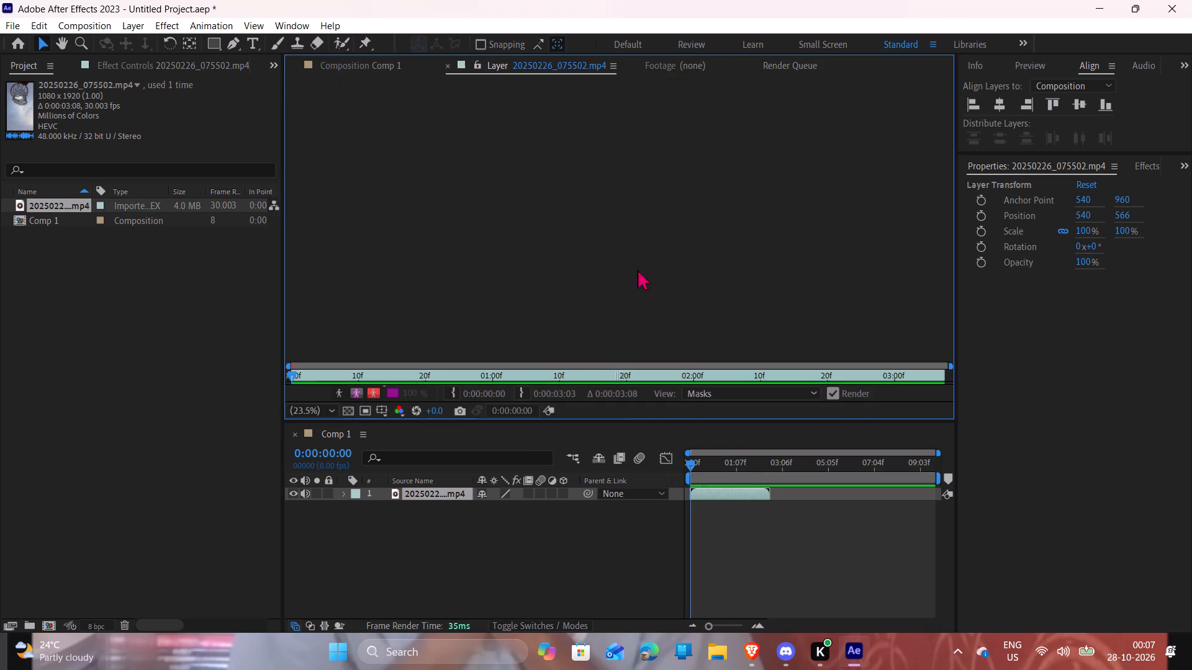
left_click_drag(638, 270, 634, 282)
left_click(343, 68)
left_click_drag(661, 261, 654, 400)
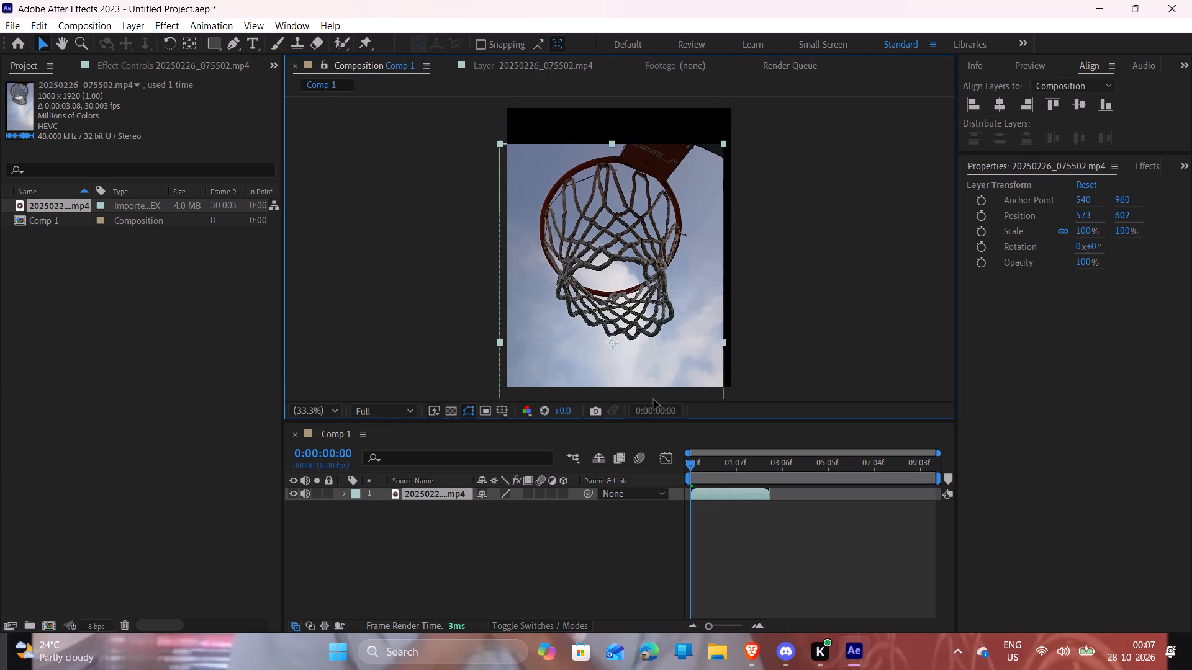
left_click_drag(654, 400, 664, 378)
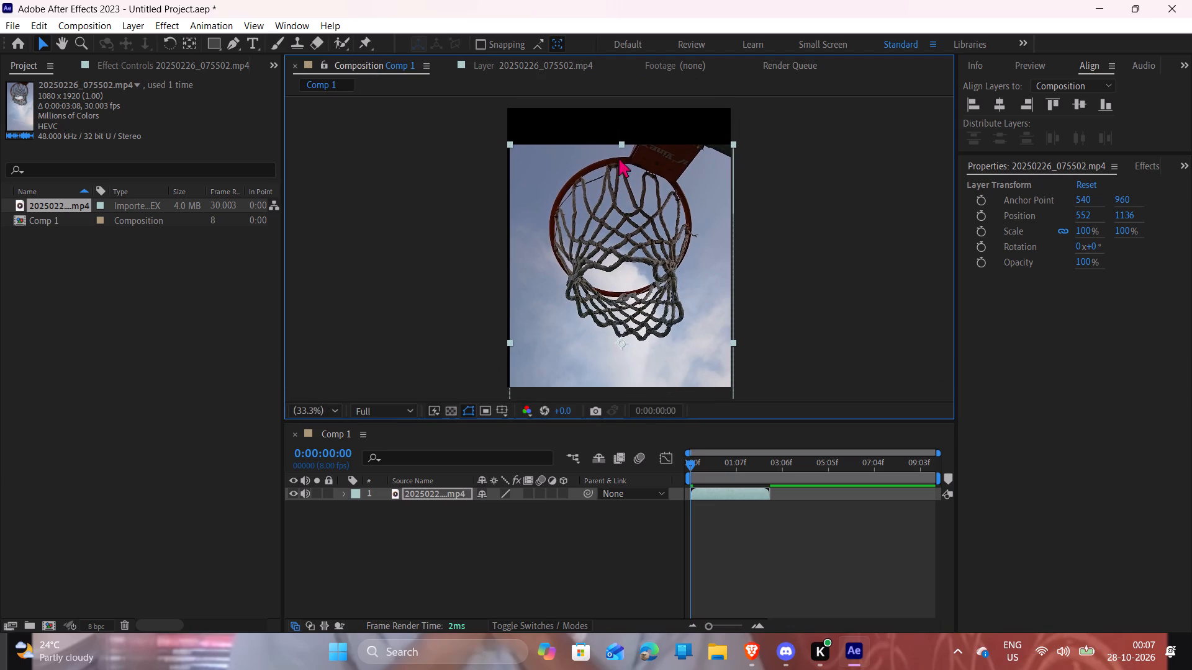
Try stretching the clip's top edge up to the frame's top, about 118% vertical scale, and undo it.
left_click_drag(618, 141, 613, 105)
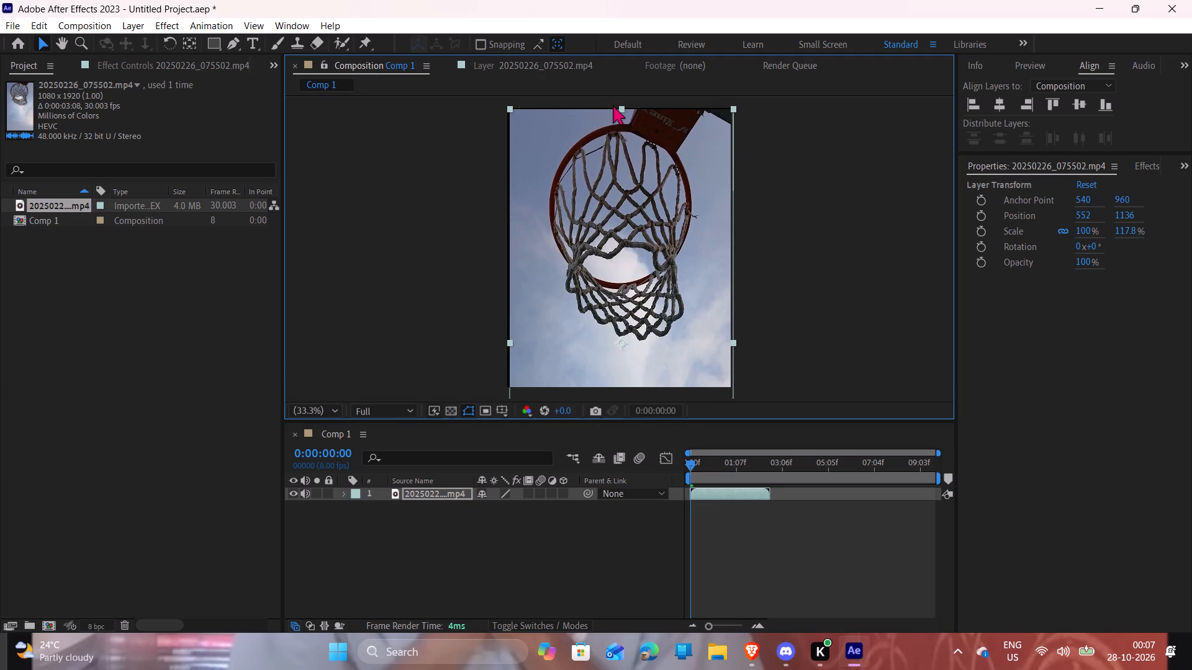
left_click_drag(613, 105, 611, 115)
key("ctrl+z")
Reposition the clip to cover the frame at a vertical position of about 914 and centre it horizontally in the composition.
left_click_drag(638, 298, 636, 234)
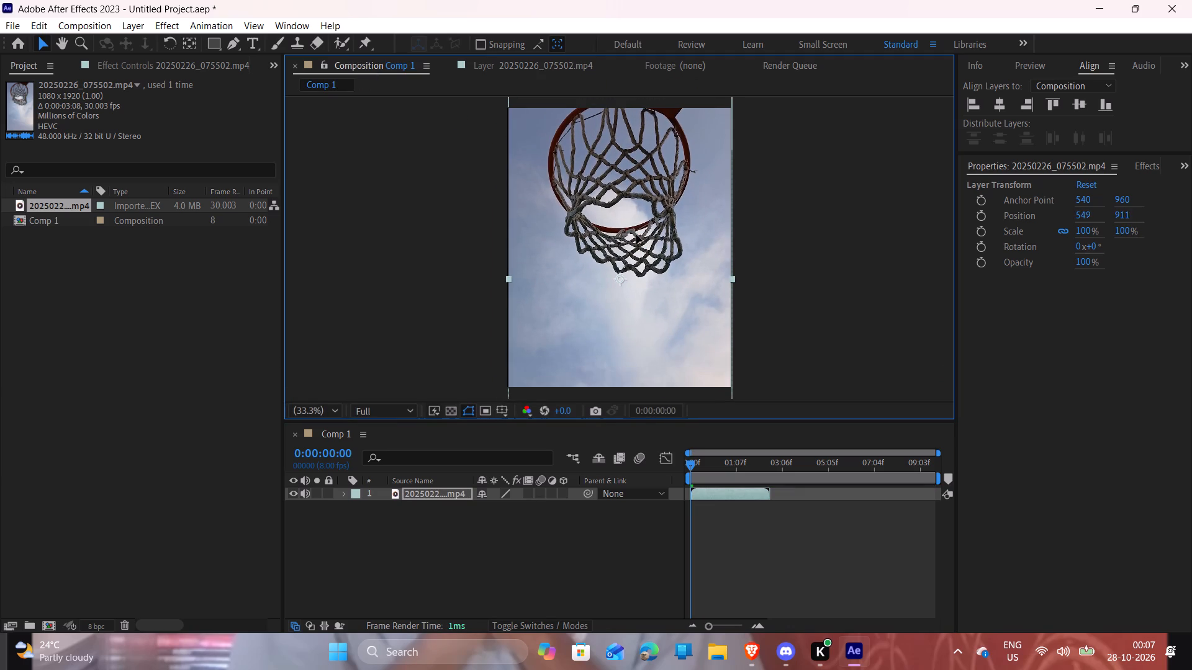
left_click_drag(636, 234, 637, 257)
left_click(888, 375)
left_click_drag(512, 313, 523, 308)
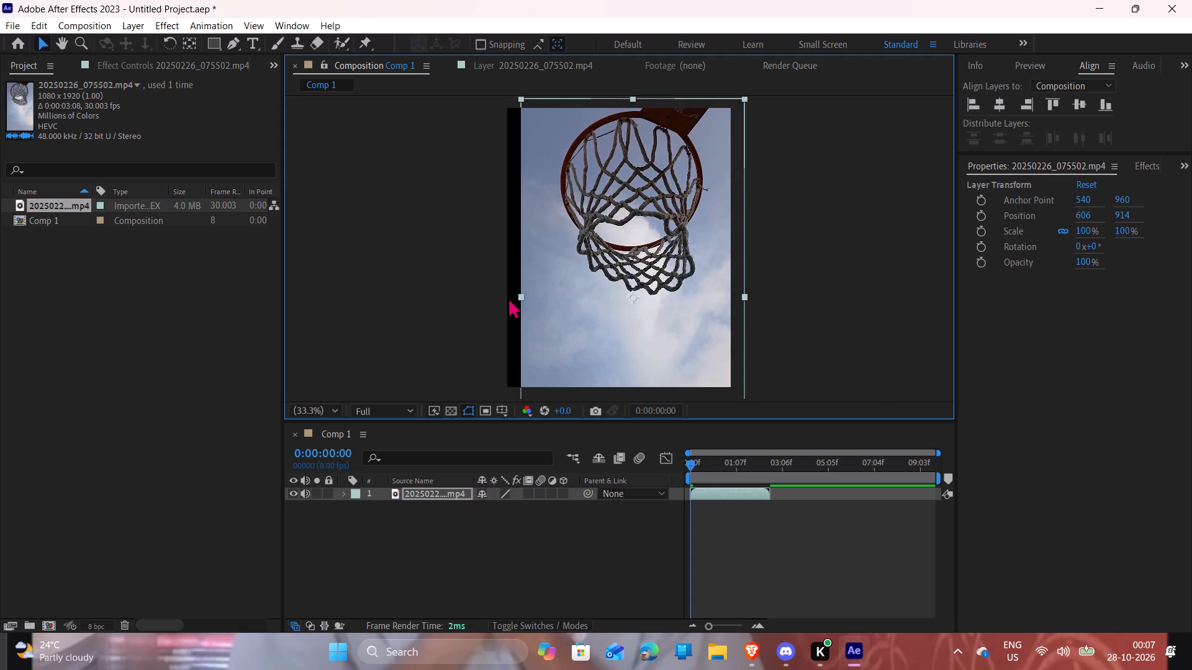
left_click(995, 109)
left_click(823, 210)
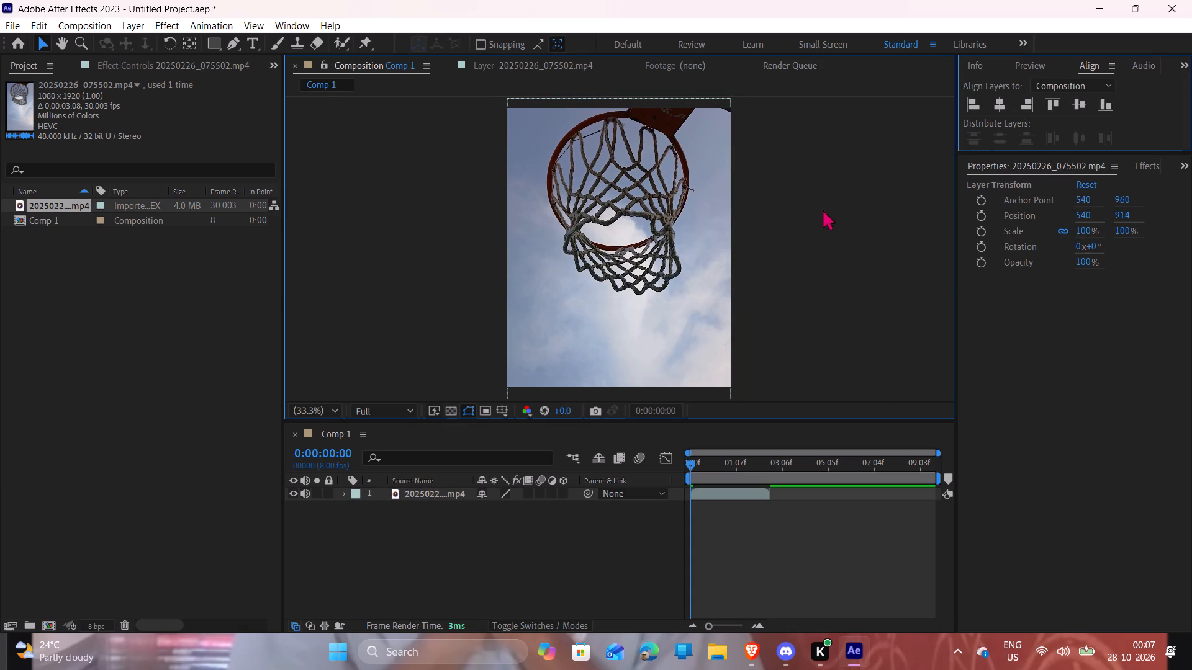
Preview playback of the repositioned clip.
key("space")
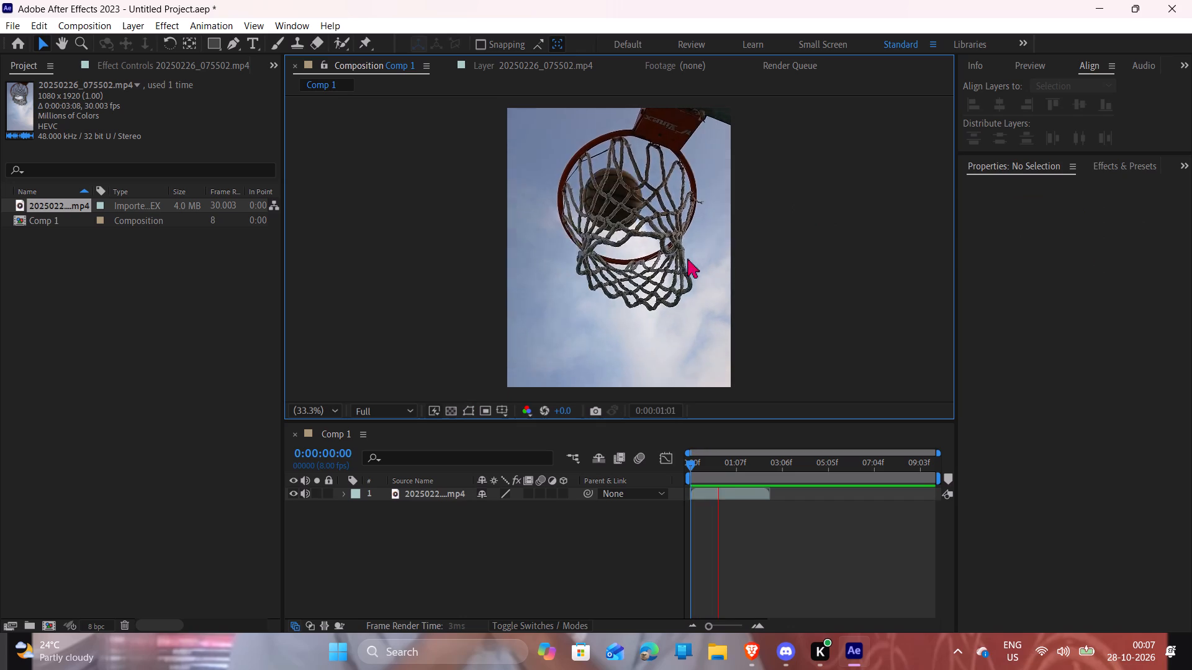
key("space")
Set the composition viewer's preview resolution to Quarter.
left_click(328, 409)
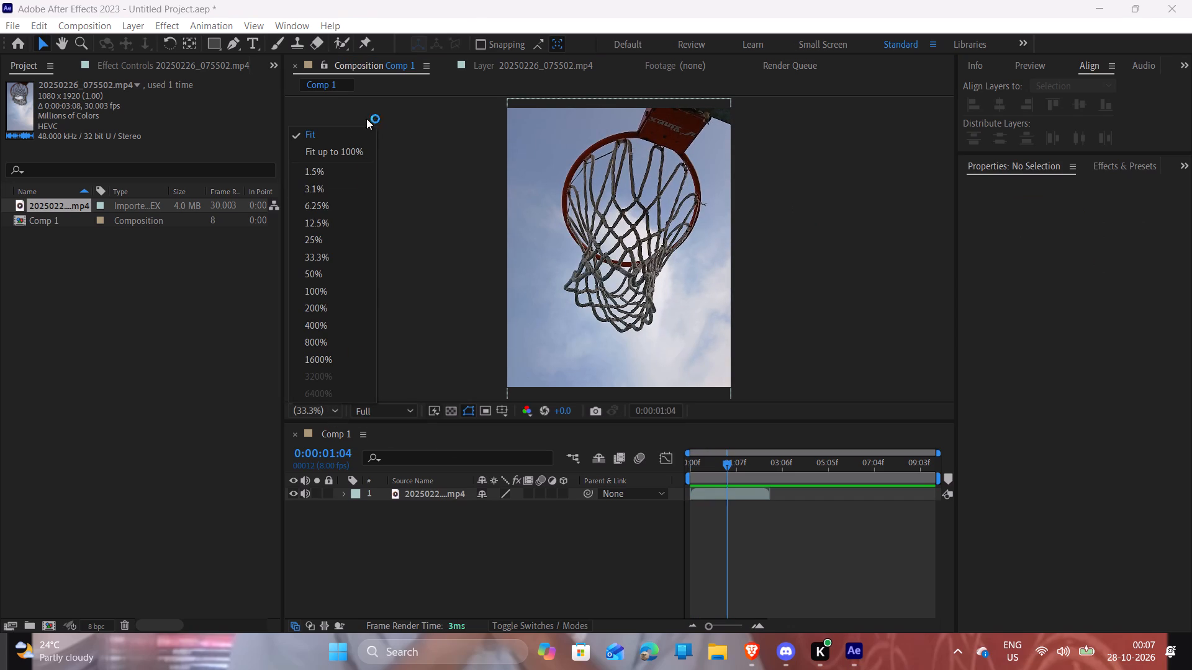
left_click(405, 403)
right_click(402, 404)
left_click_drag(402, 405, 402, 399)
left_click(391, 499)
Return the playhead to the start and preview the clip, stopping around 0:00:01:03 with the ball below the net.
left_click_drag(726, 463, 697, 462)
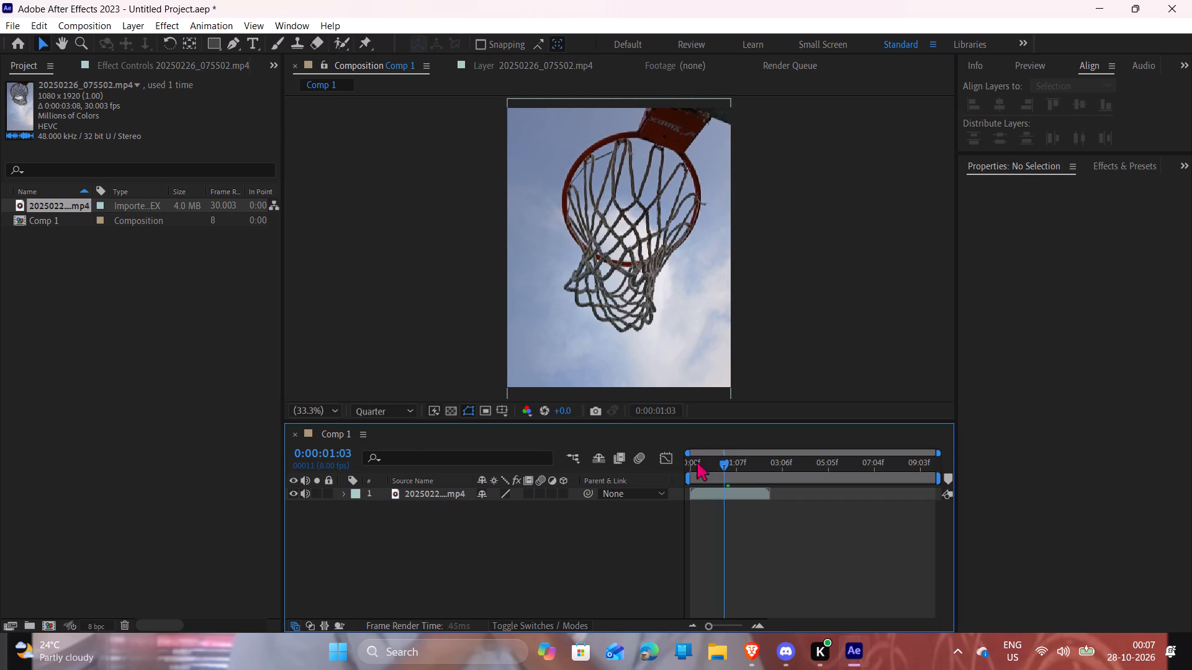
left_click_drag(697, 462, 629, 457)
key("space")
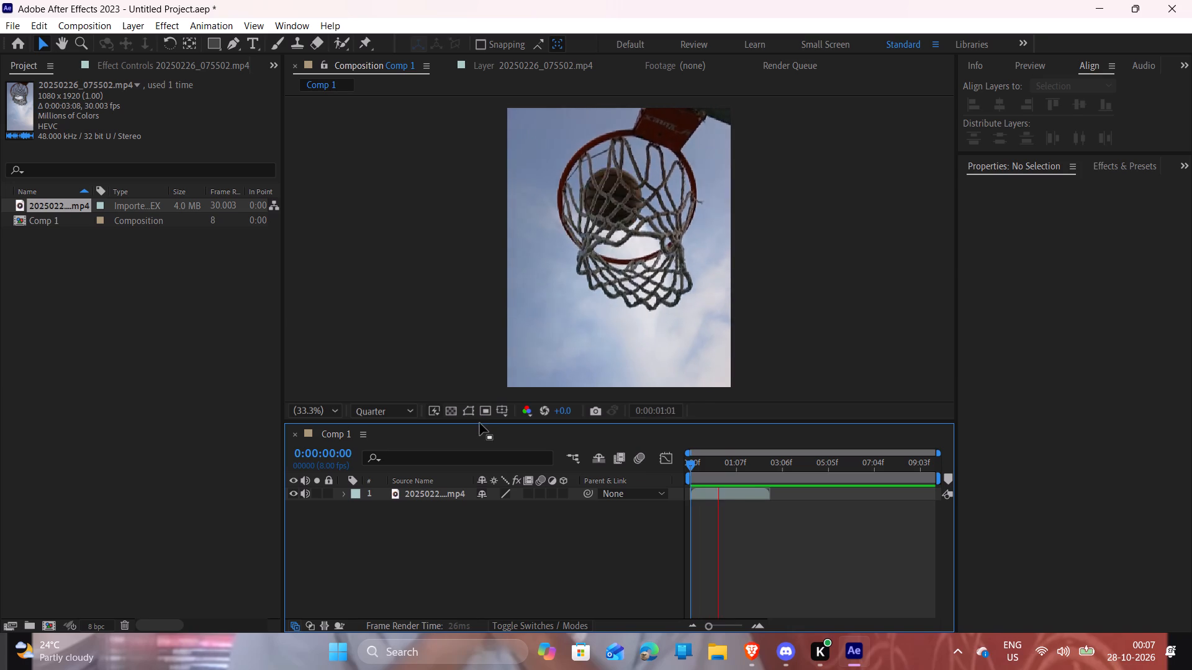
key("space")
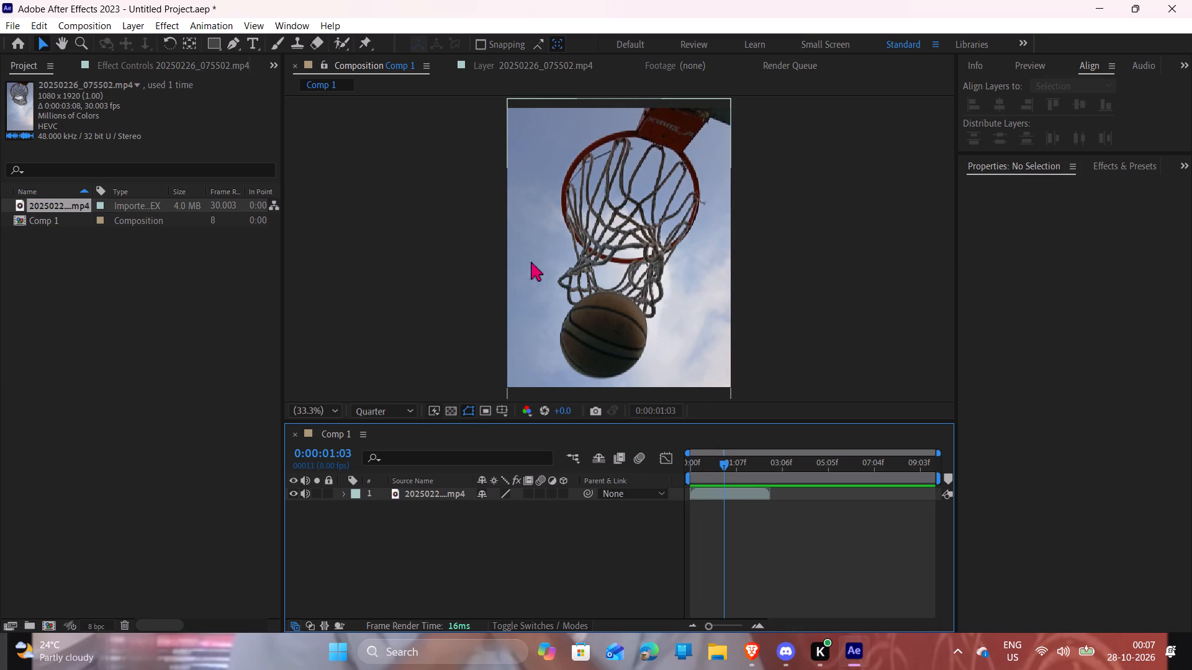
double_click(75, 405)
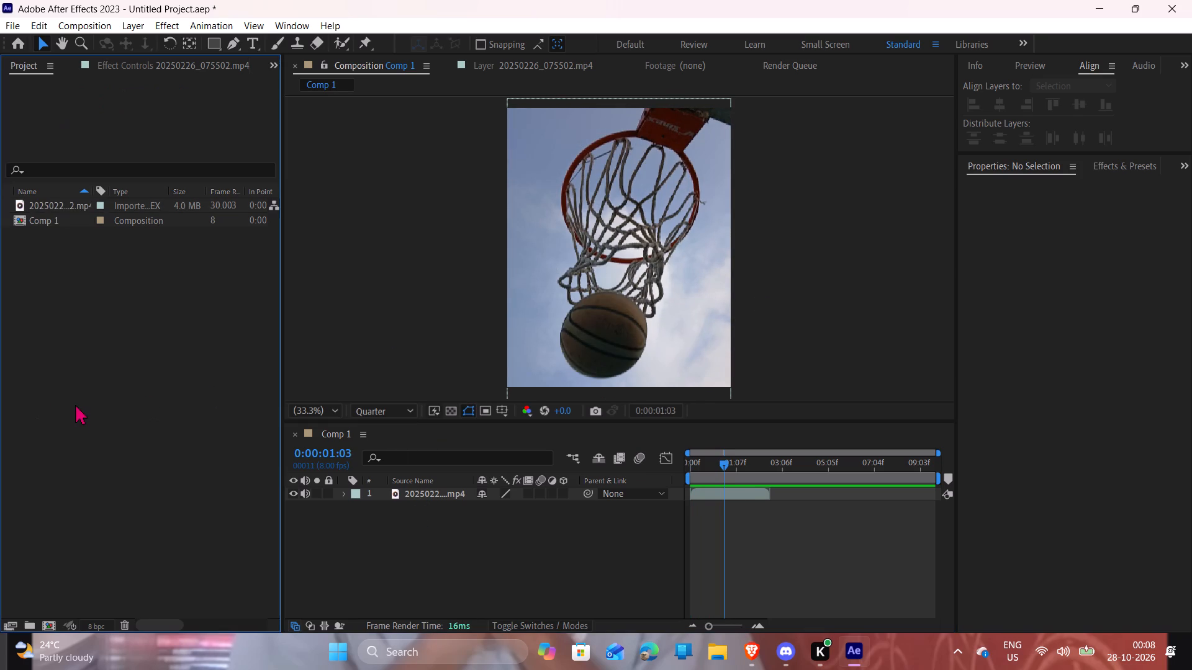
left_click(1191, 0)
Search the effects for "cc th" and apply CC Threshold to the basketball clip layer.
left_click(452, 489)
key("ctrl+space")
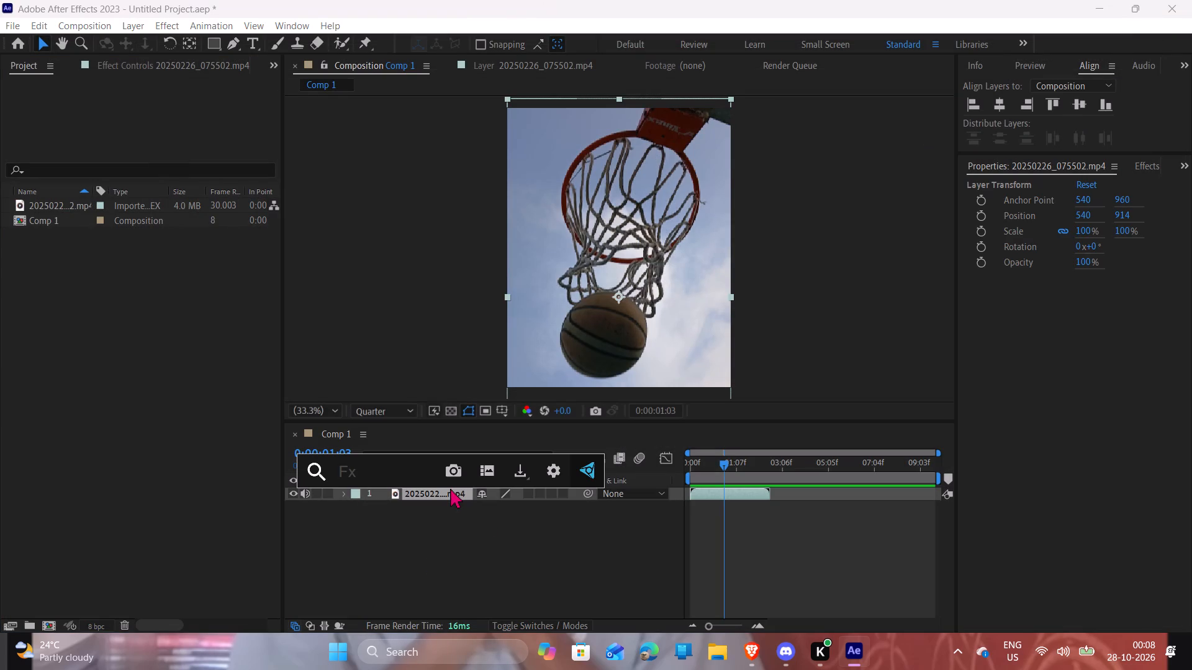
type("cc")
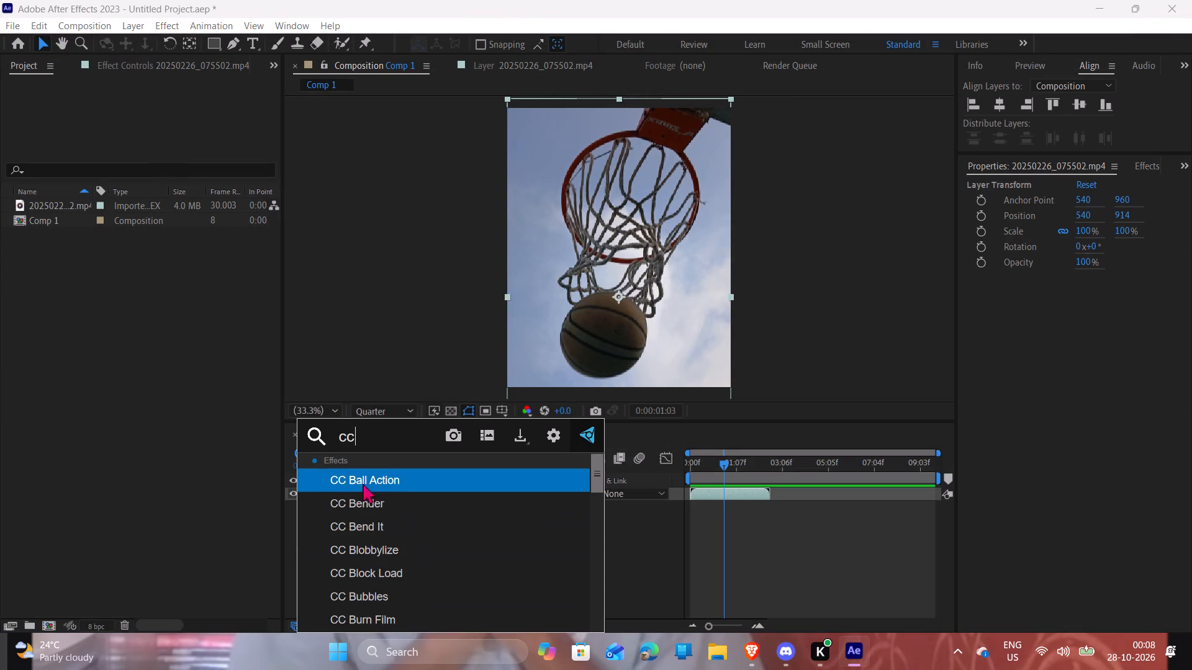
key("space")
type("th")
left_click(402, 503)
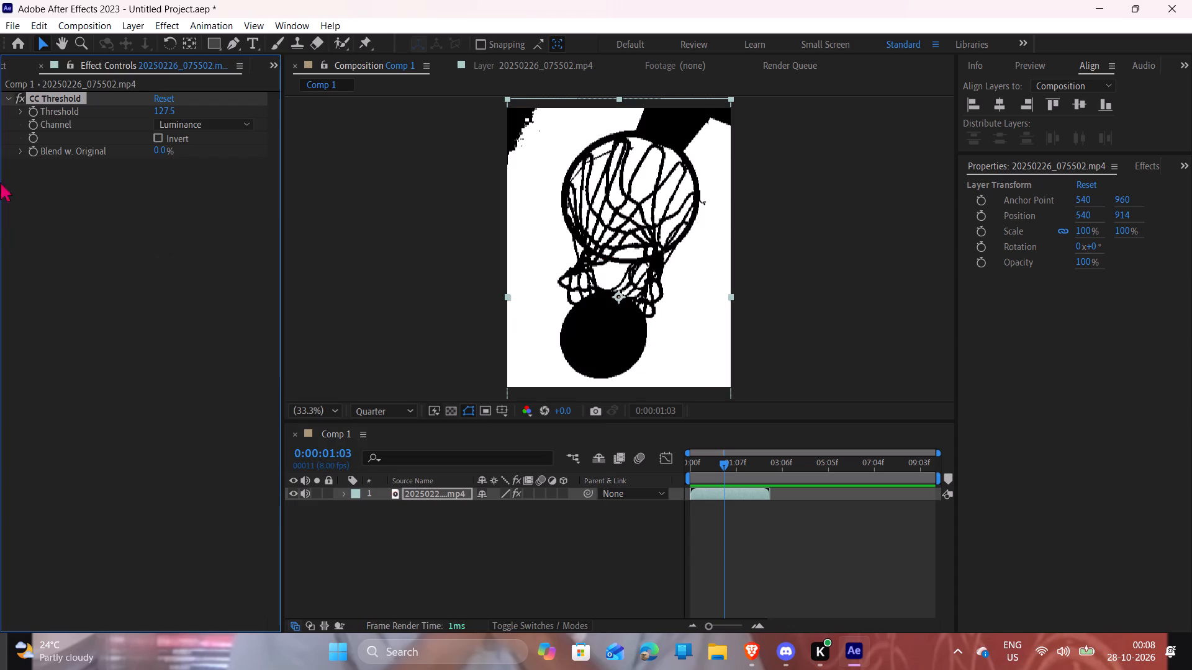
Set the CC Threshold effect's Threshold value to about 68.9 on the basketball clip.
left_click_drag(165, 114, 204, 116)
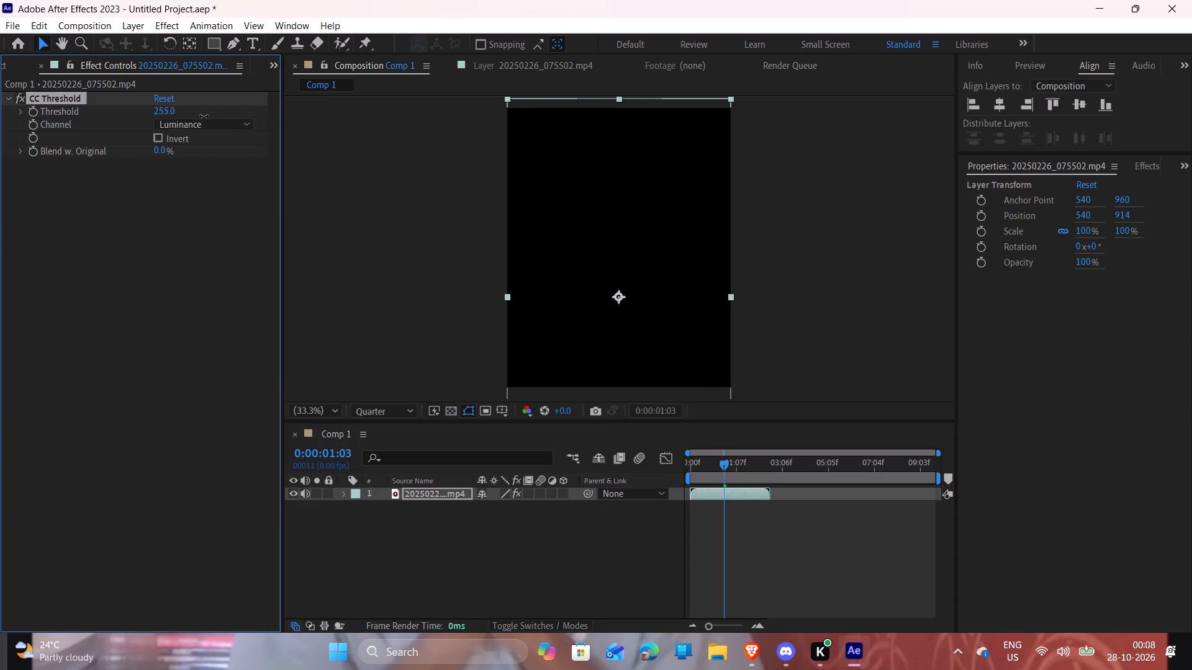
left_click_drag(204, 116, 167, 132)
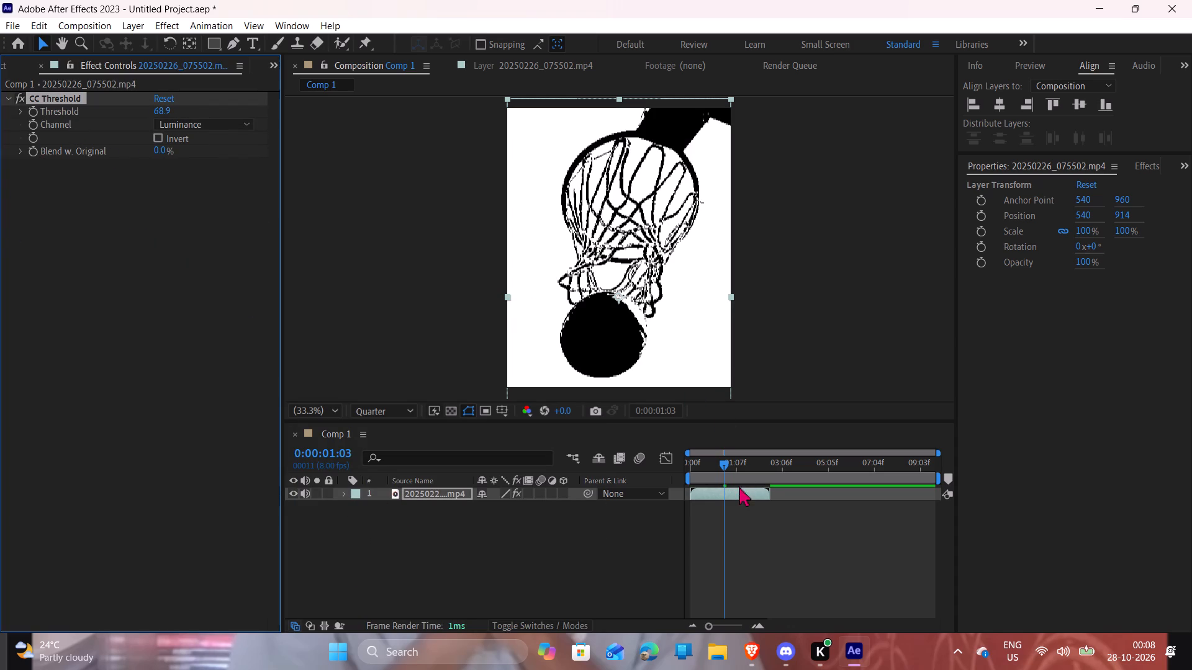
Move the playhead to 0:00:01:02, where the ball is inside the net.
left_click_drag(725, 464, 724, 471)
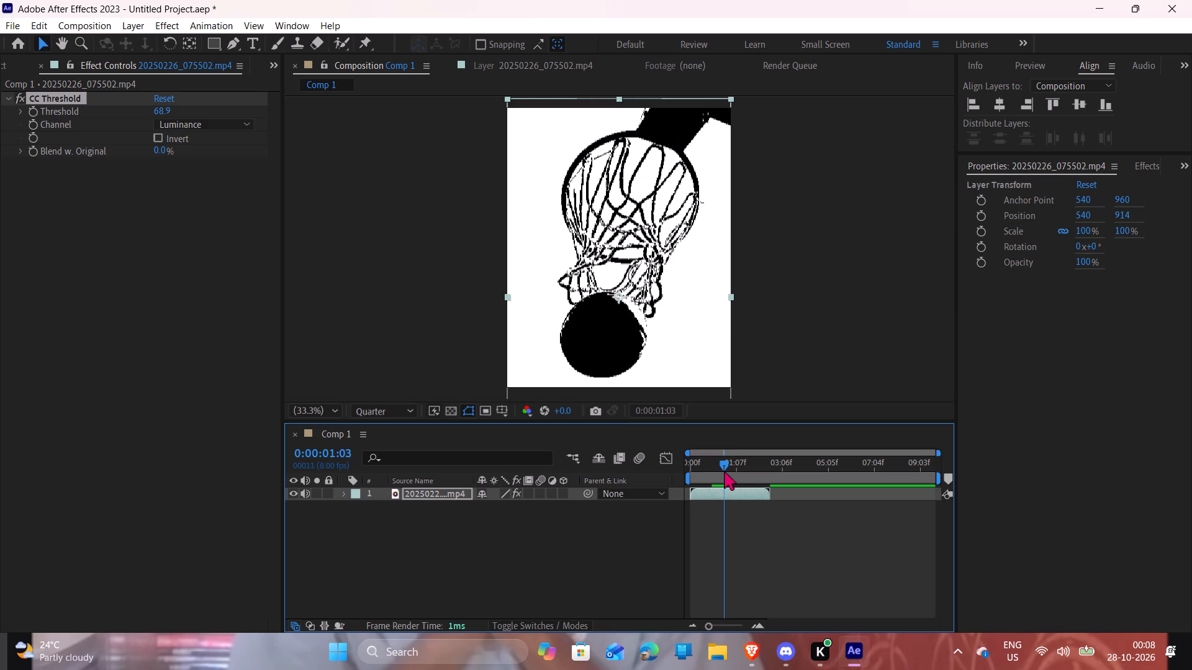
left_click_drag(724, 471, 721, 476)
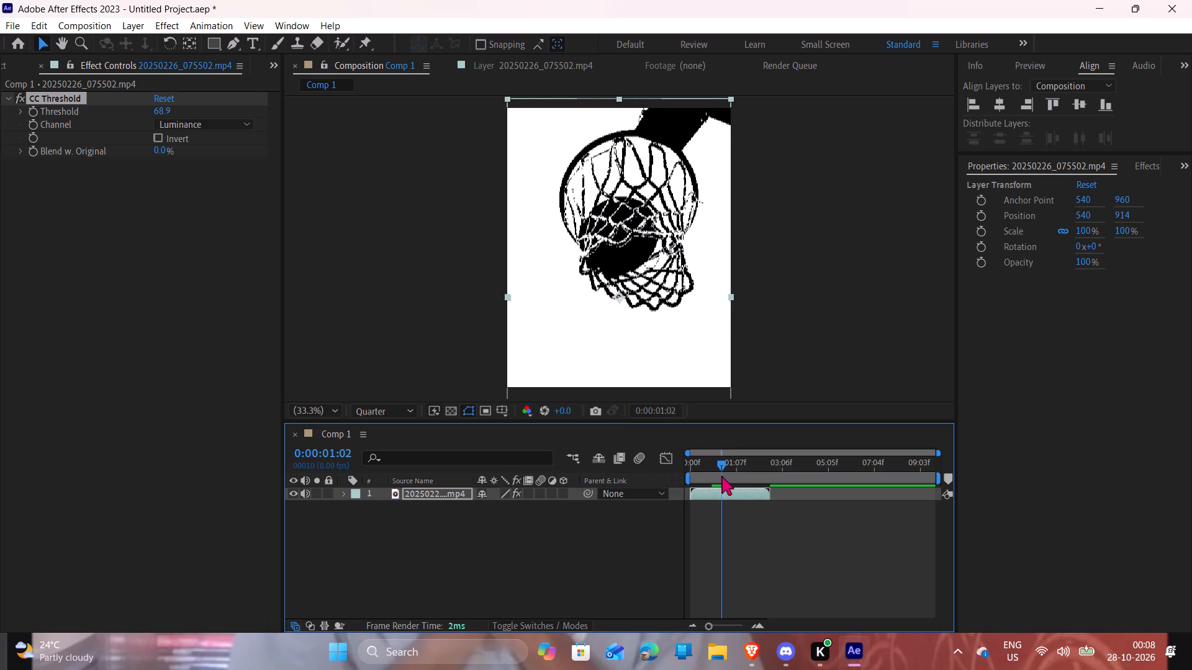
left_click_drag(721, 476, 721, 476)
Import the Coca-Cola can photo IMG_20260920_080214 from the Pictures folder into the project.
left_click(0, 67)
left_click(0, 61)
left_click_drag(7, 62, 93, 62)
double_click(173, 337)
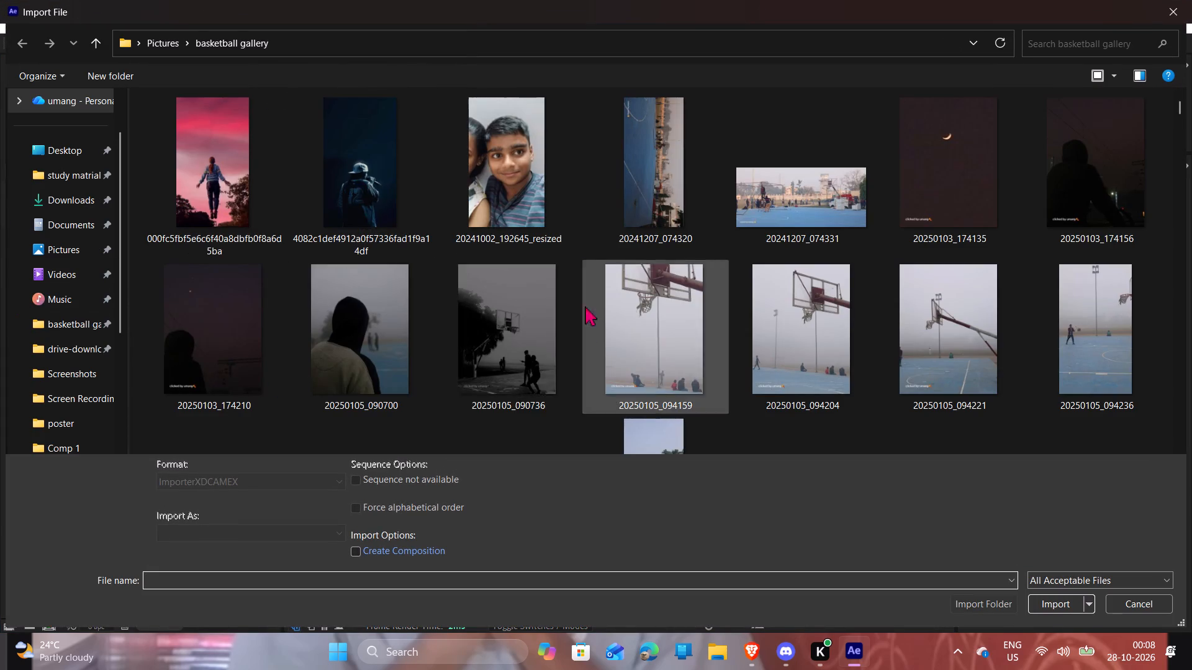
scroll(669, 328, "down", 3)
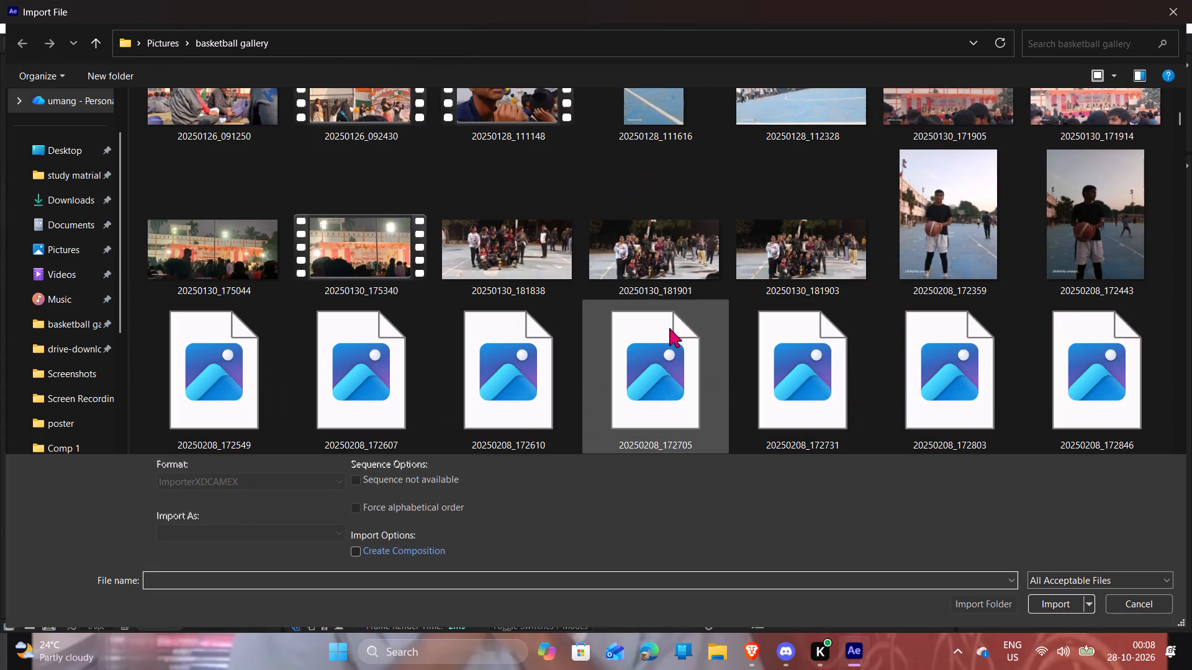
scroll(669, 328, "down", 3)
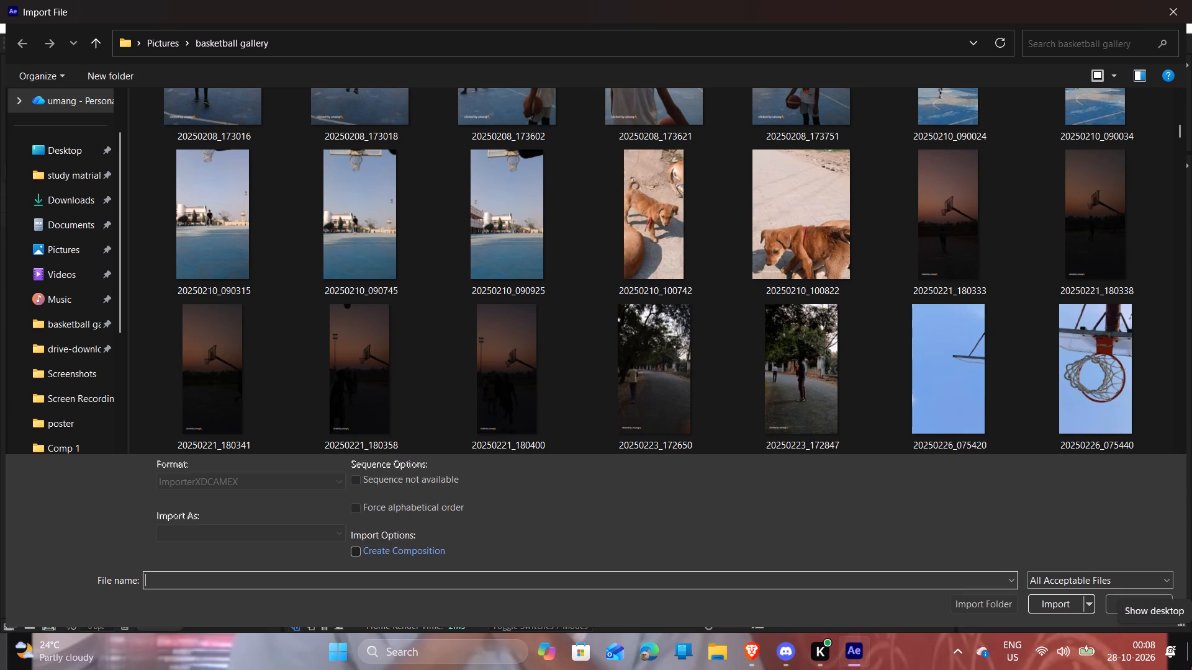
scroll(997, 331, "down", 2)
scroll(938, 390, "down", 2)
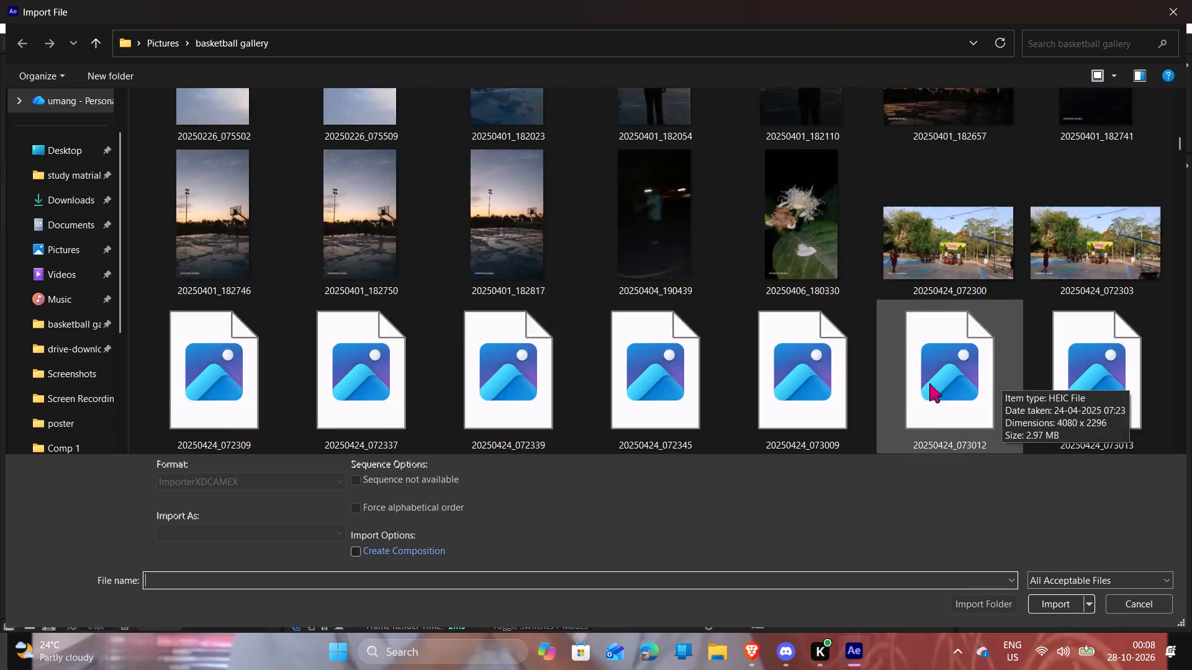
scroll(929, 383, "down", 20)
scroll(929, 383, "down", 2)
left_click(53, 249)
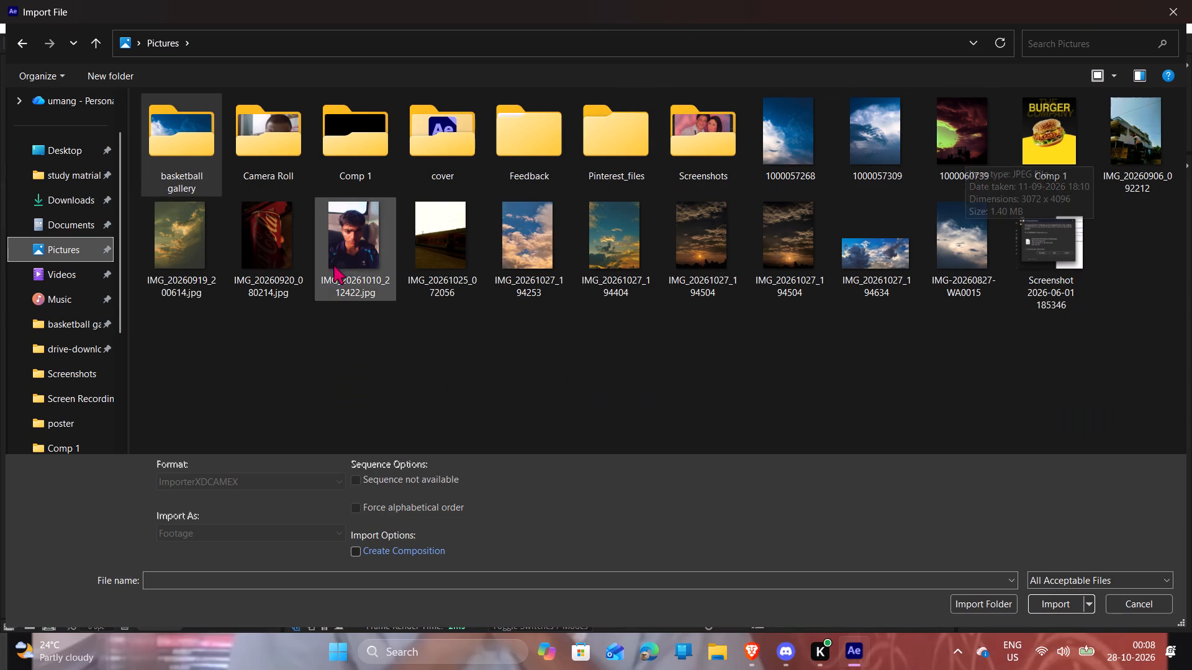
double_click(284, 256)
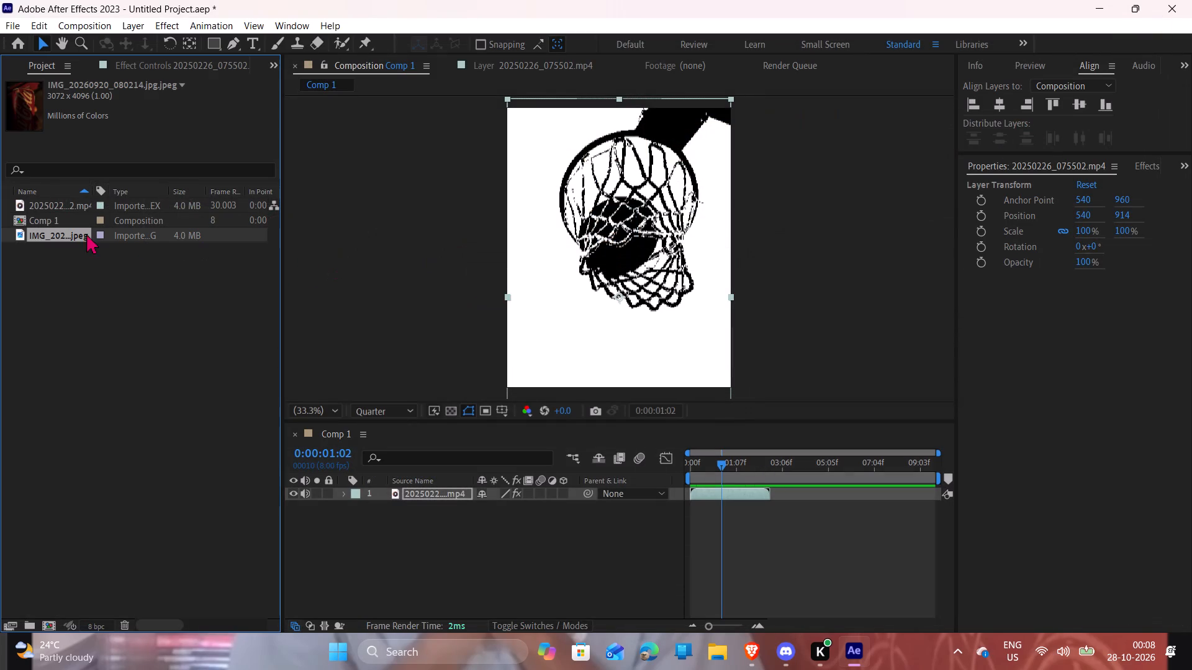
Place the can photo above the clip in Comp 1, positioned at about 468, 594 and scaled to about 48.1% × 42.4%.
left_click_drag(79, 231, 646, 270)
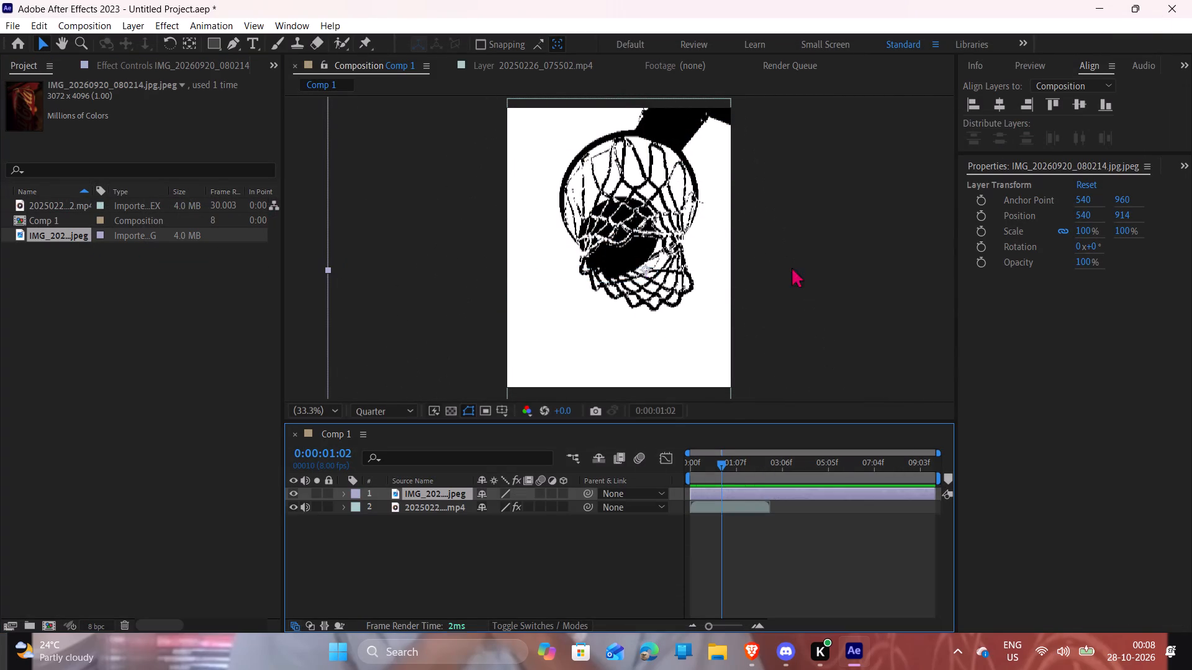
left_click_drag(1080, 231, 1027, 233)
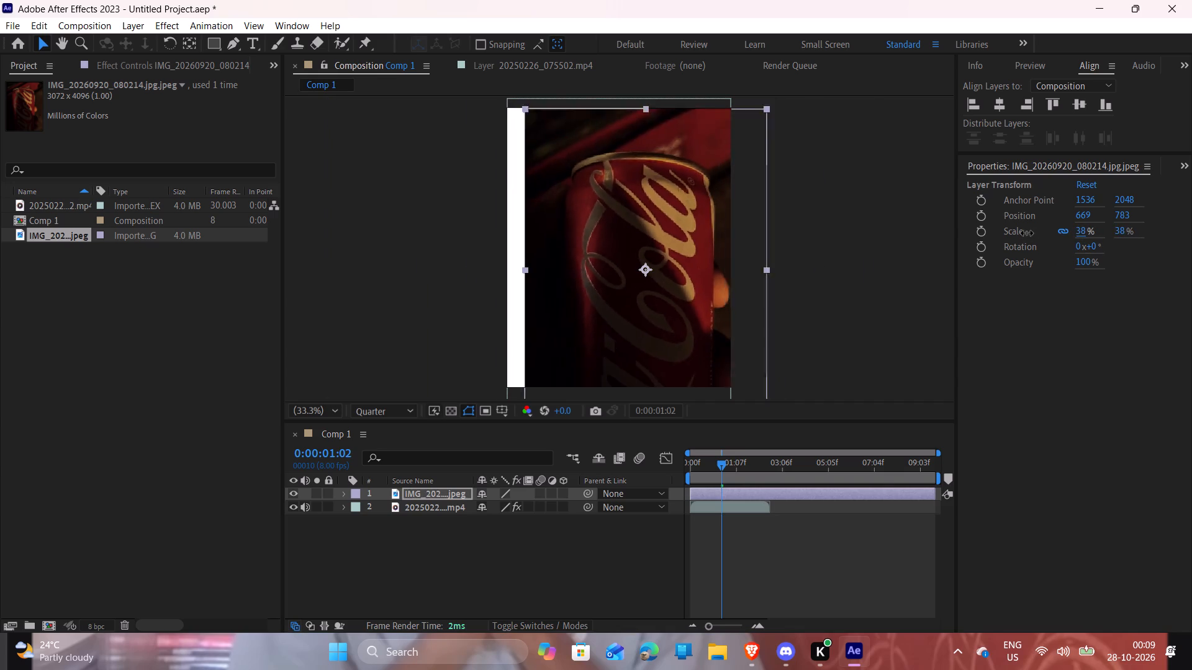
left_click_drag(1027, 233, 1026, 236)
left_click_drag(670, 281, 630, 264)
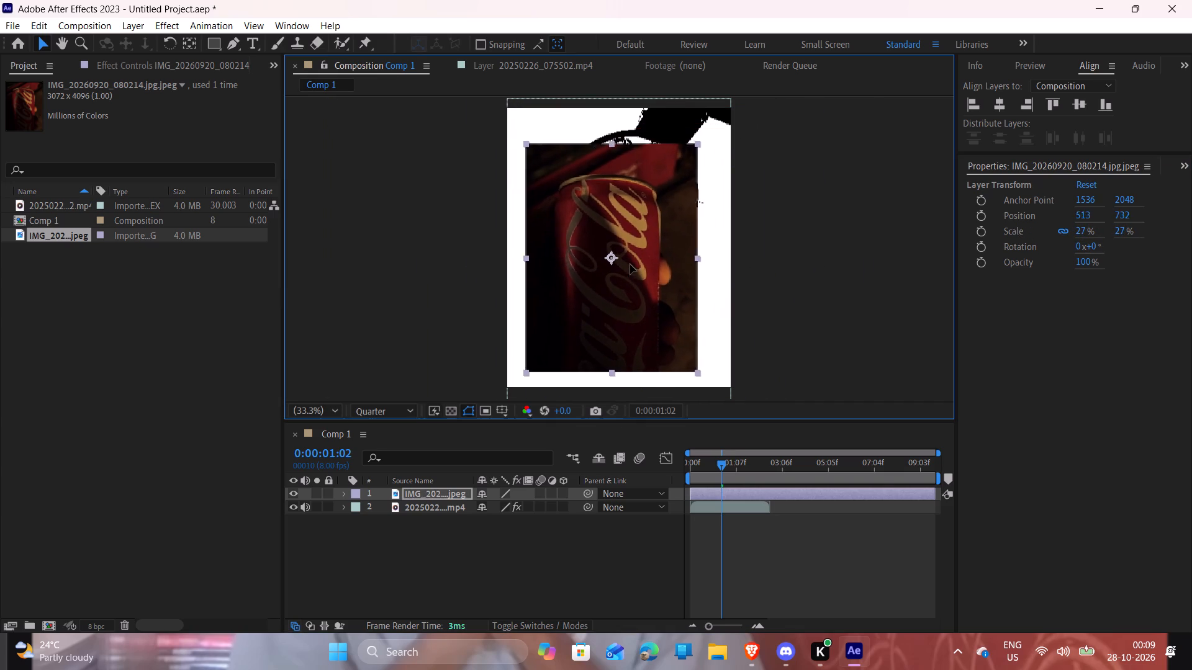
left_click_drag(630, 264, 628, 242)
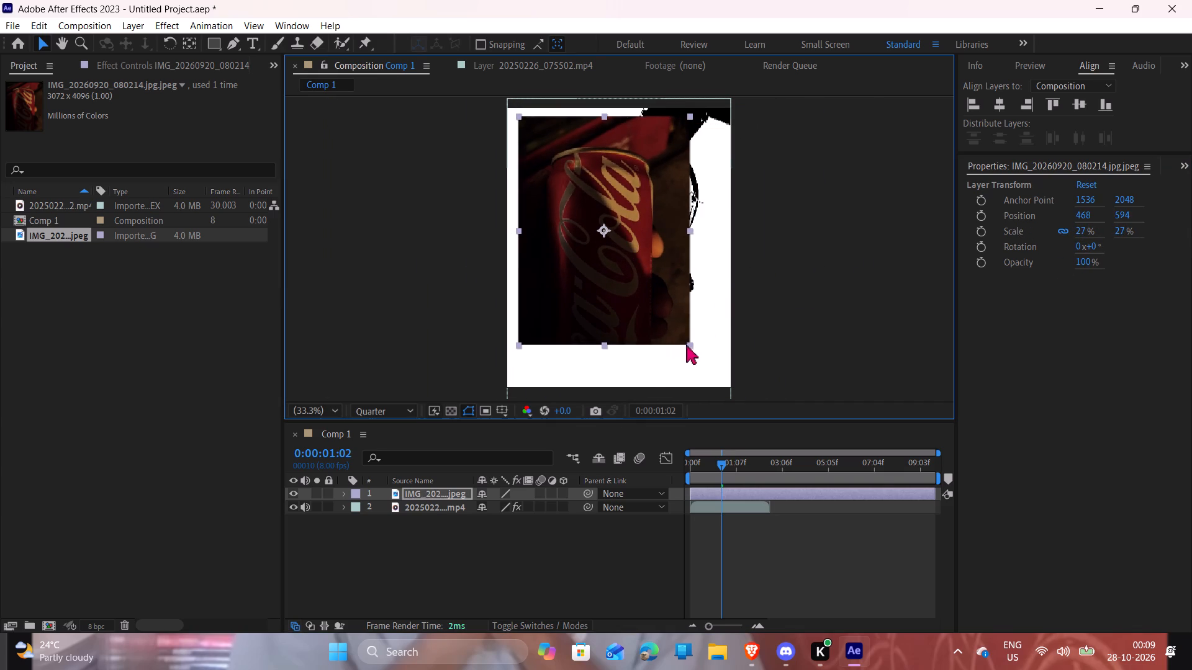
left_click_drag(690, 345, 757, 410)
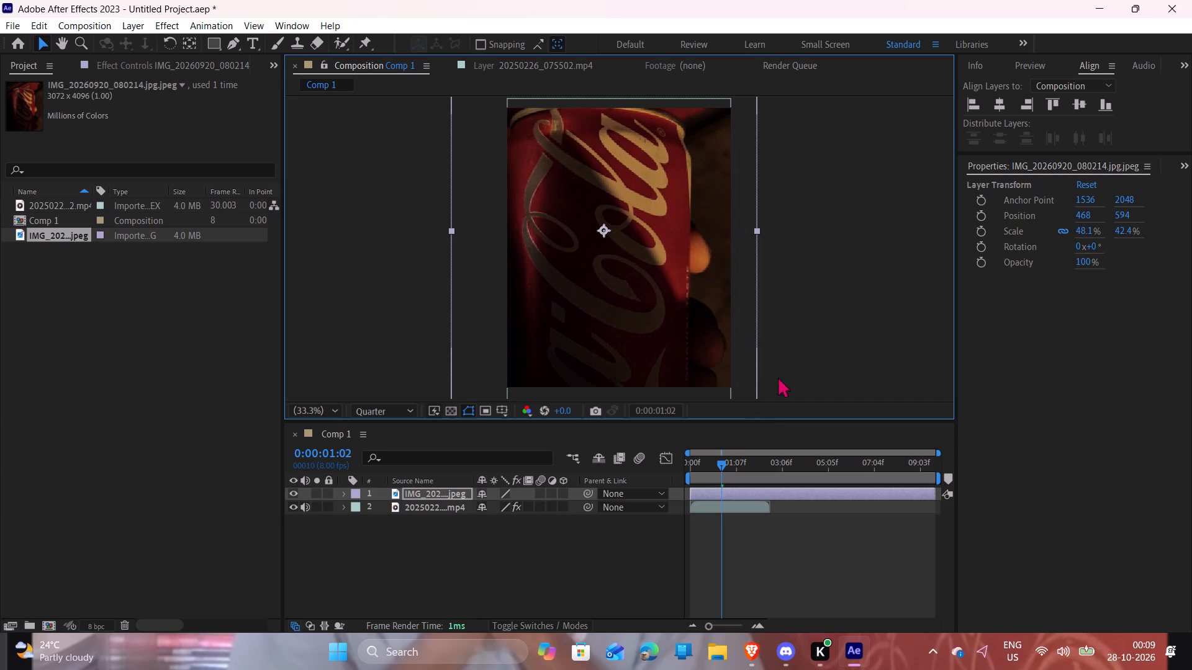
Lower the can photo layer's opacity to 34% so it overlays the thresholded clip.
left_click_drag(1085, 263, 1052, 263)
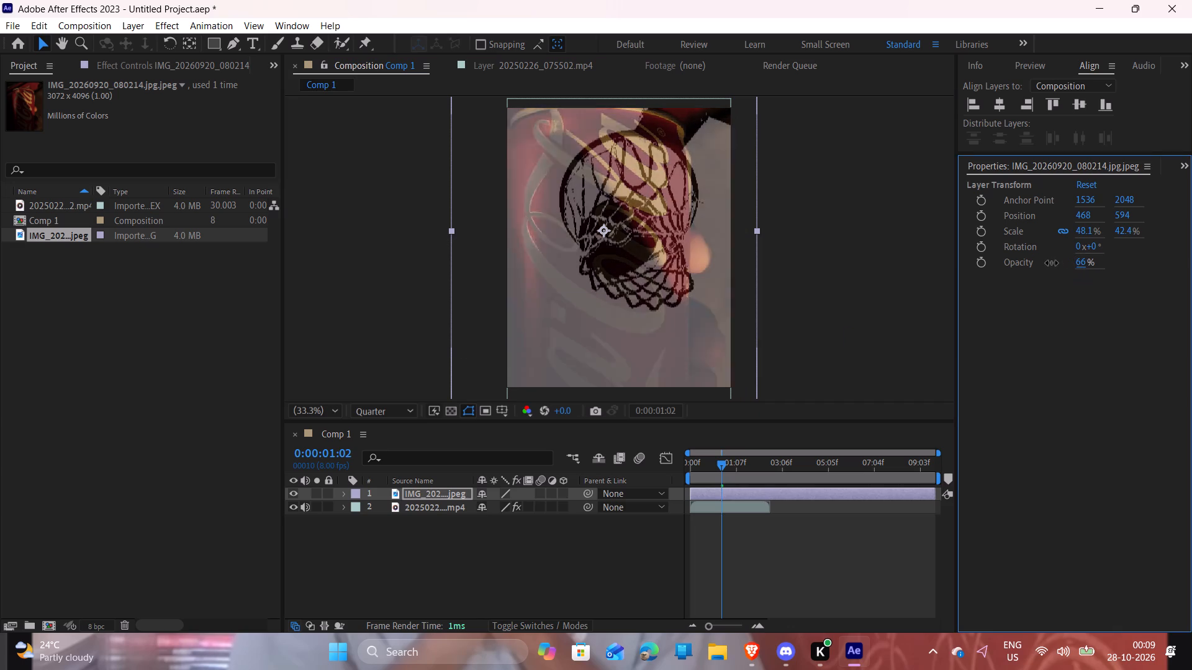
left_click_drag(1052, 263, 1022, 265)
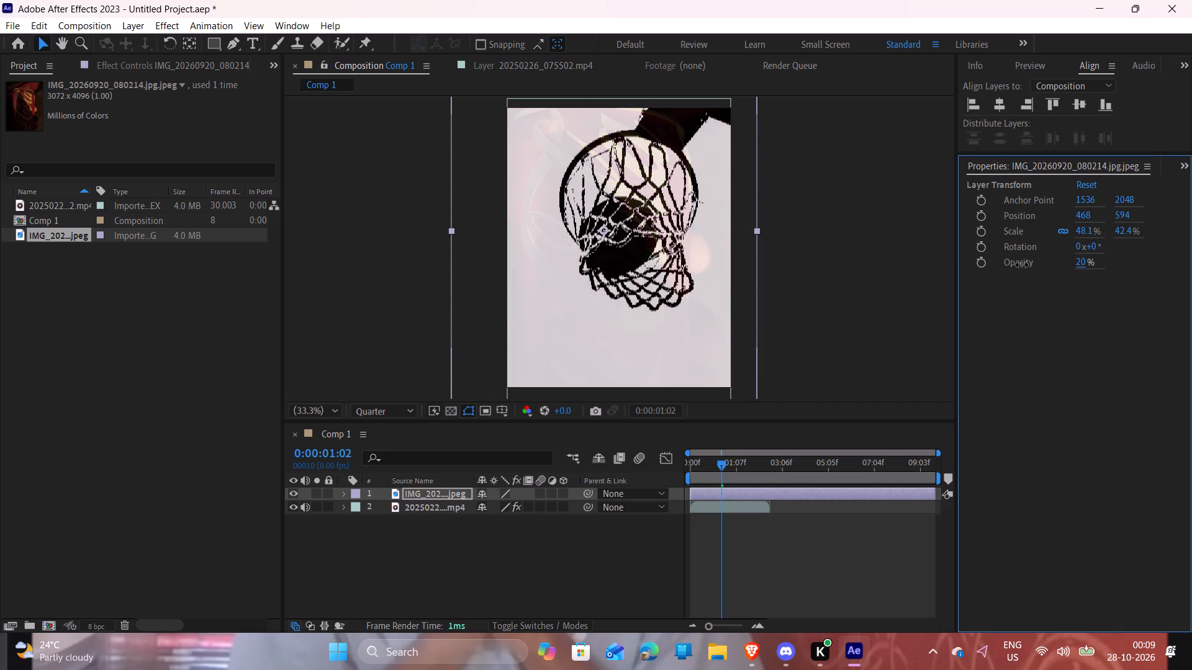
left_click_drag(1022, 265, 1041, 272)
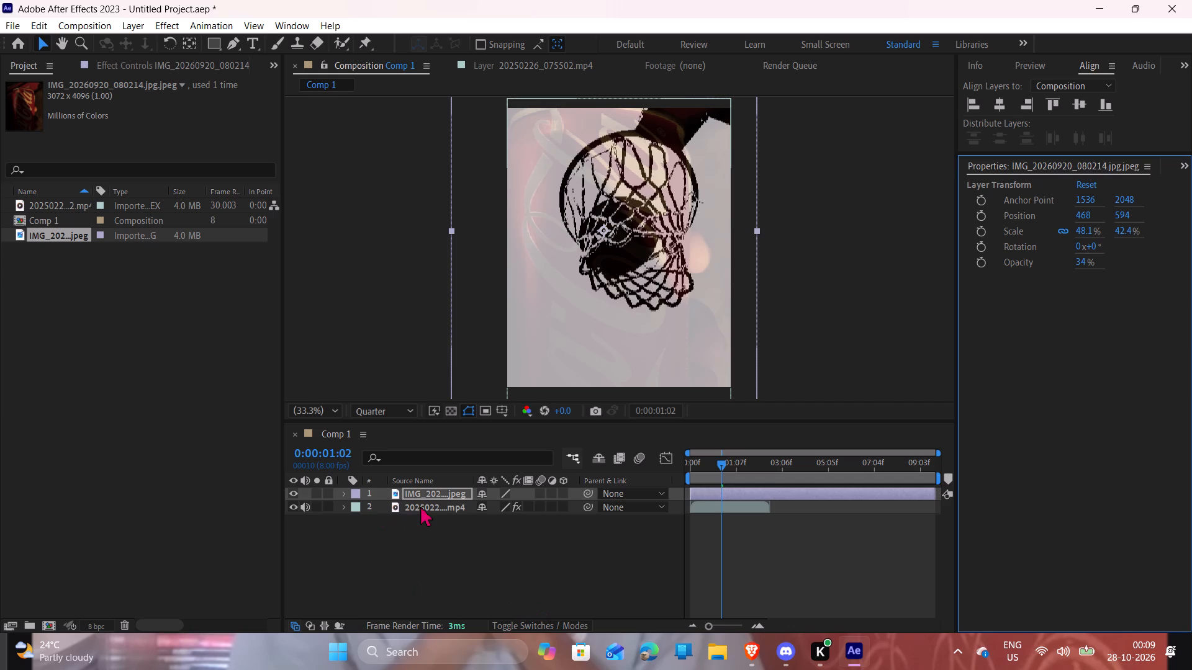
Duplicate the basketball clip layer and disable CC Threshold on the upper copy.
left_click(420, 507)
key("ctrl+d")
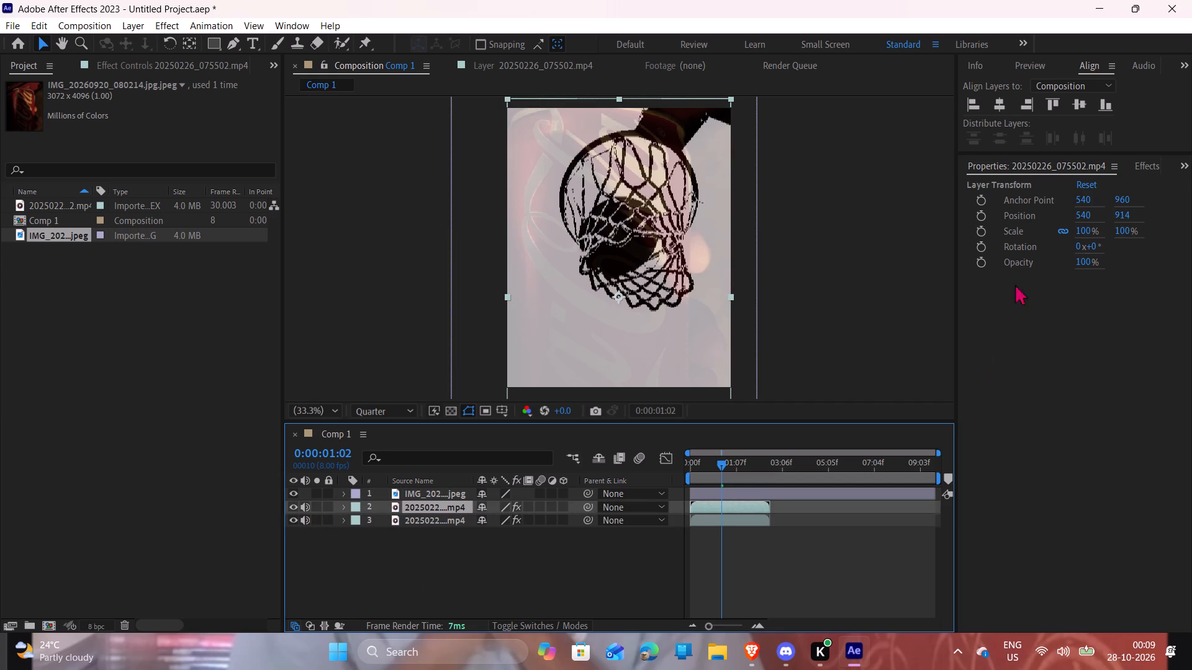
left_click(433, 524)
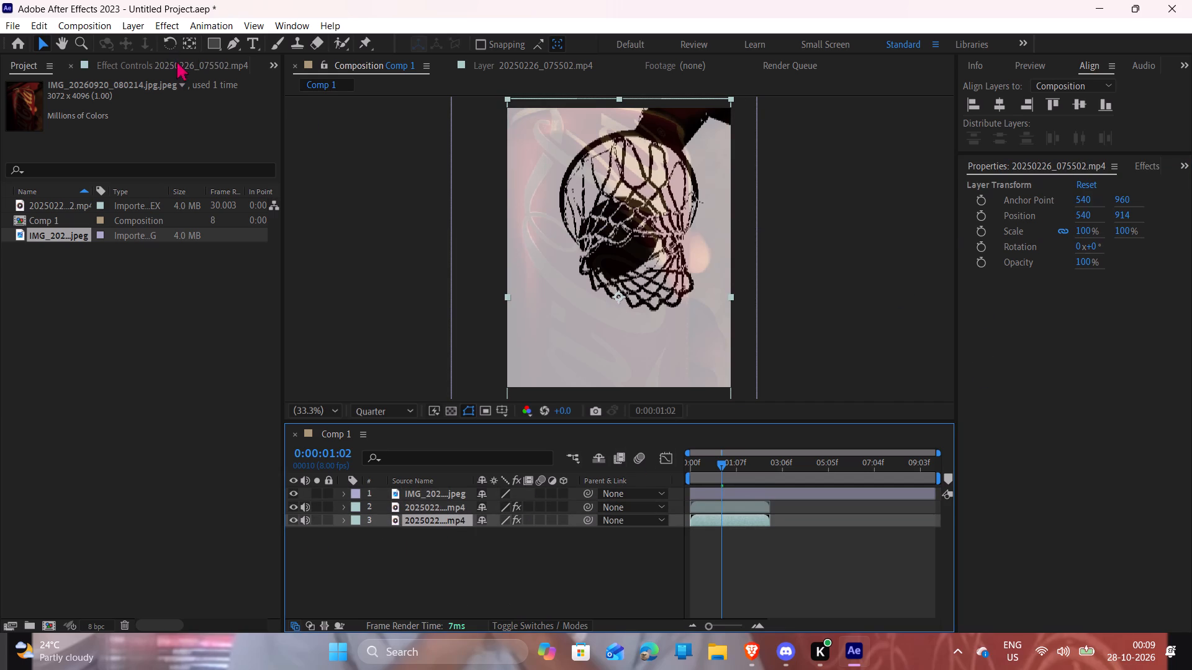
left_click(197, 64)
left_click(435, 512)
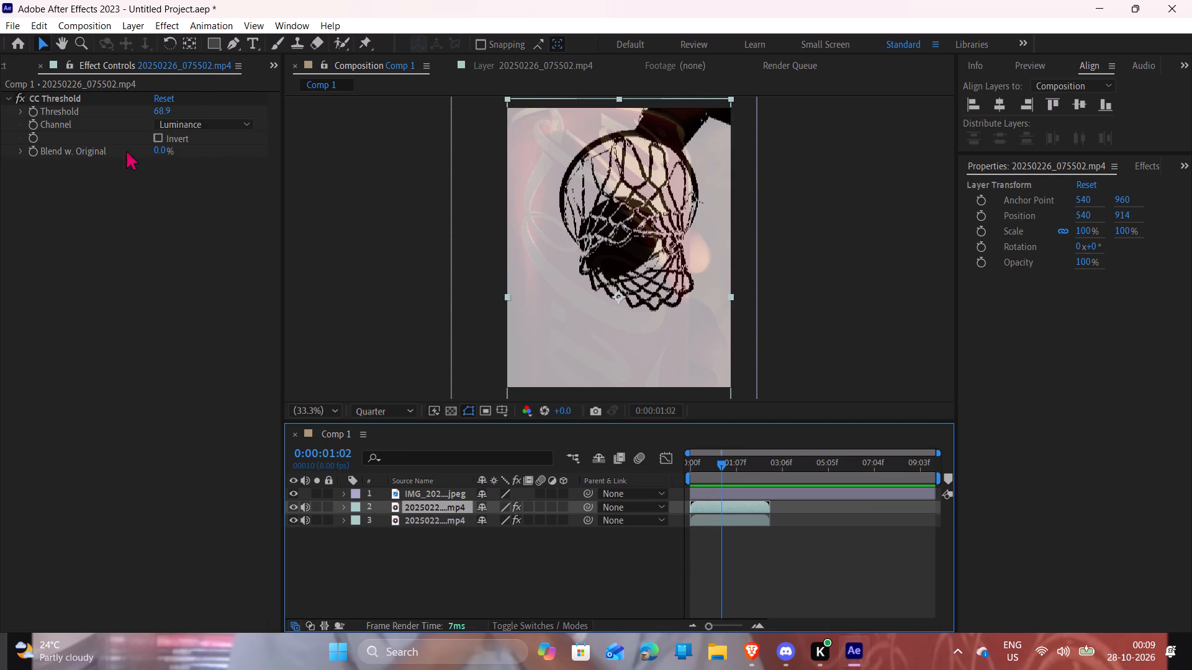
left_click(17, 100)
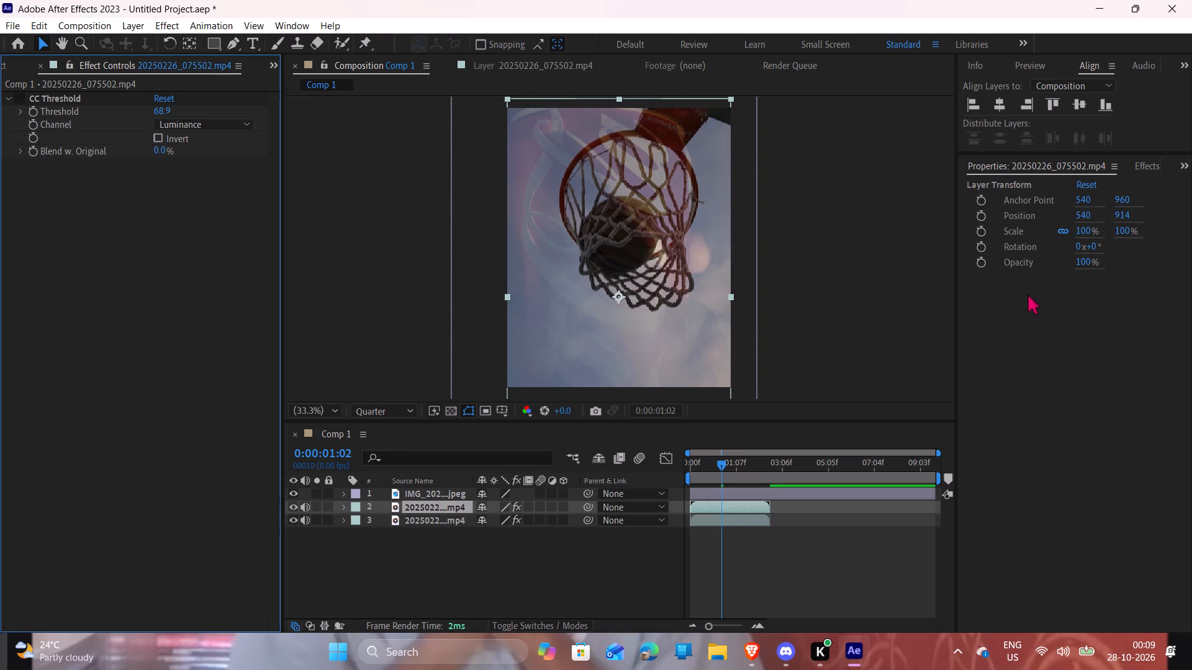
Lower the upper clip copy's opacity to 5% and deselect it.
left_click_drag(1090, 267, 1040, 267)
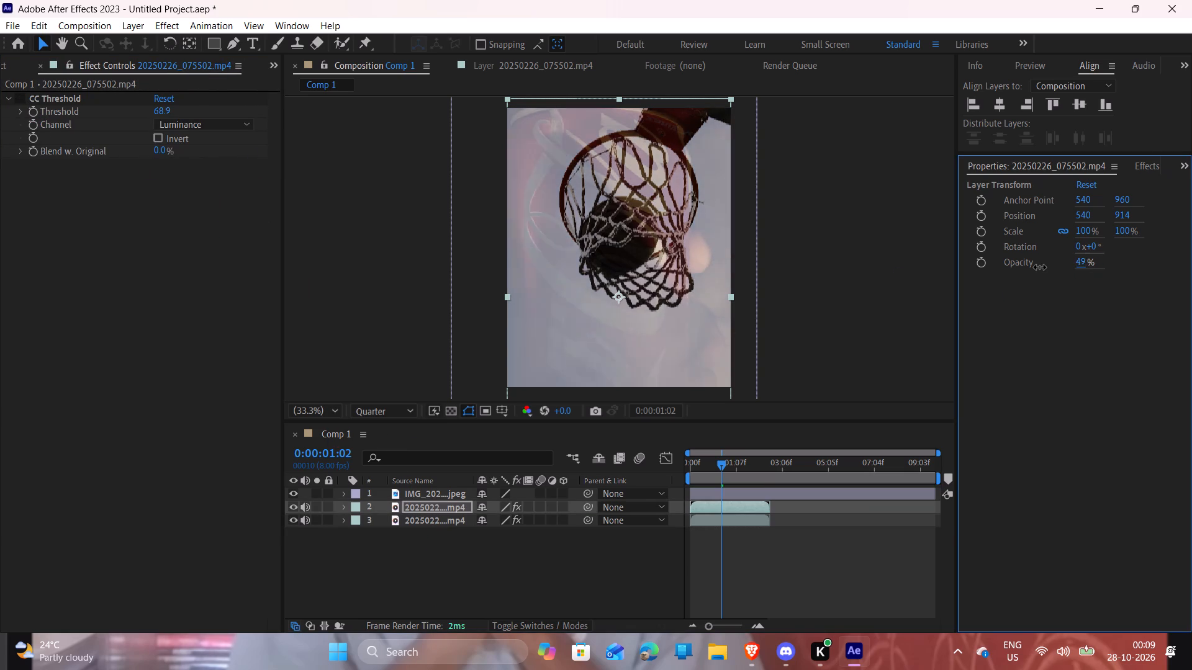
left_click_drag(1040, 267, 1016, 264)
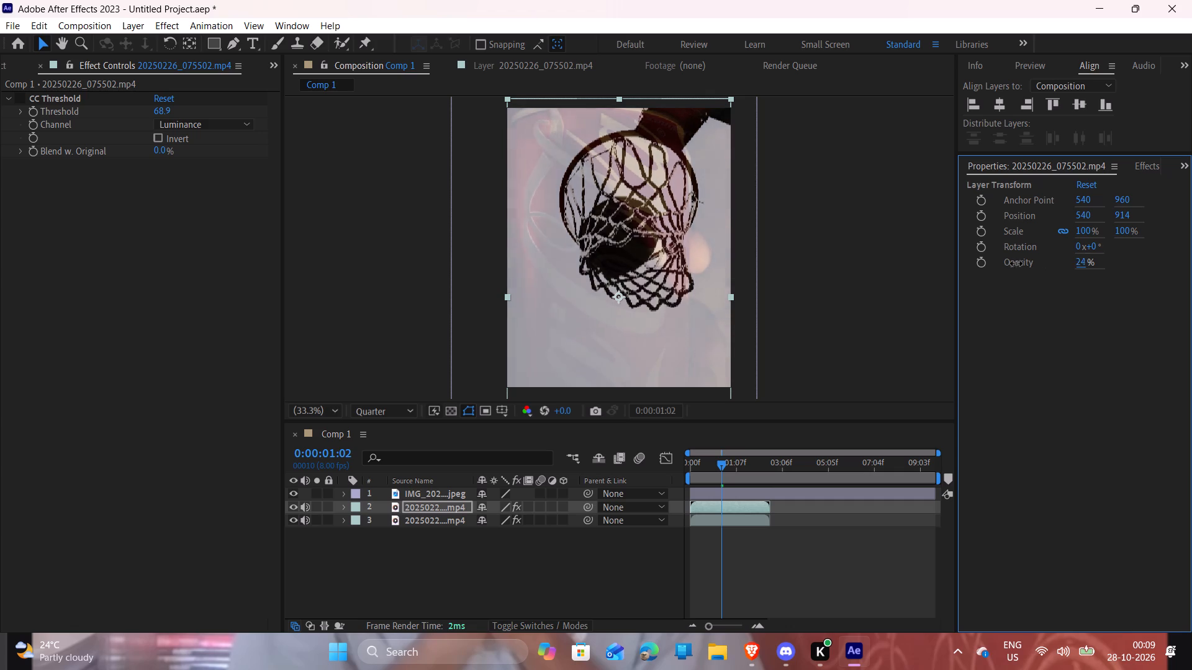
left_click_drag(1016, 264, 1004, 260)
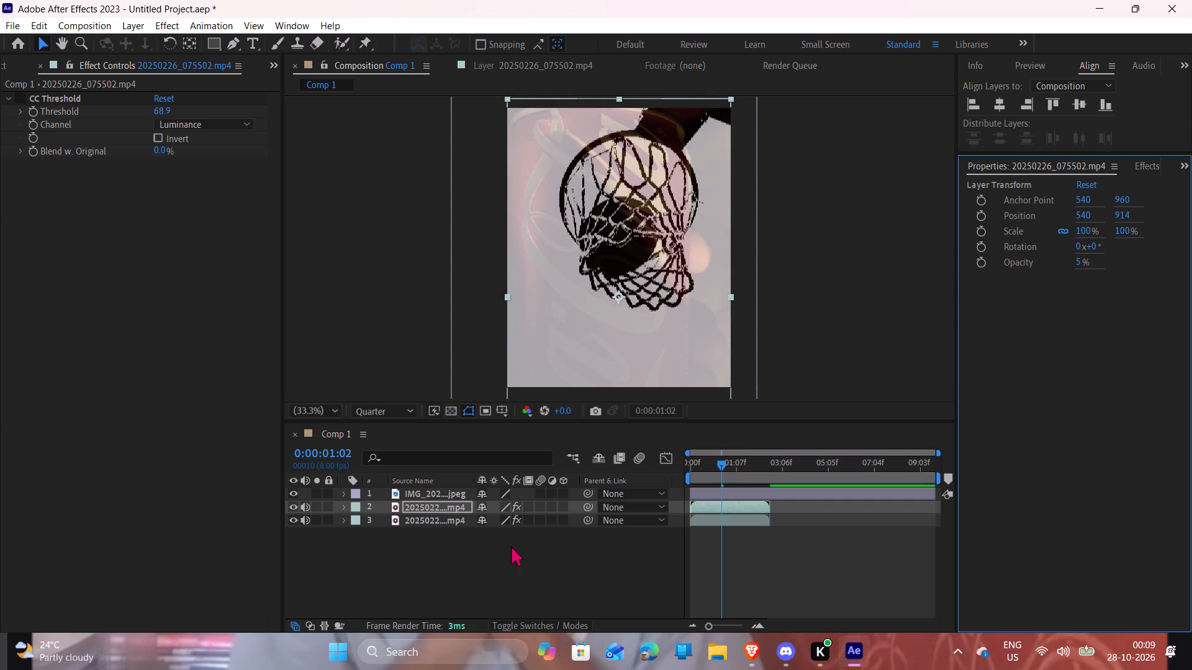
left_click(484, 584)
Import the train photo IMG_20261025_072056 from the Pictures folder into the project.
left_click(438, 494)
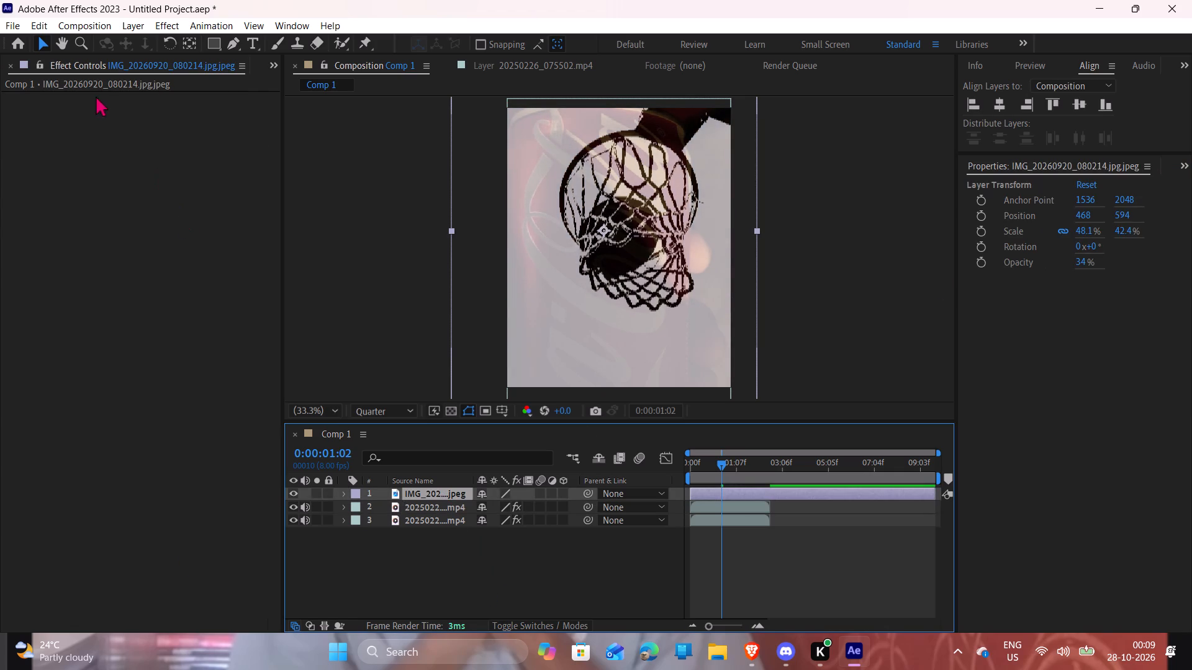
left_click(276, 68)
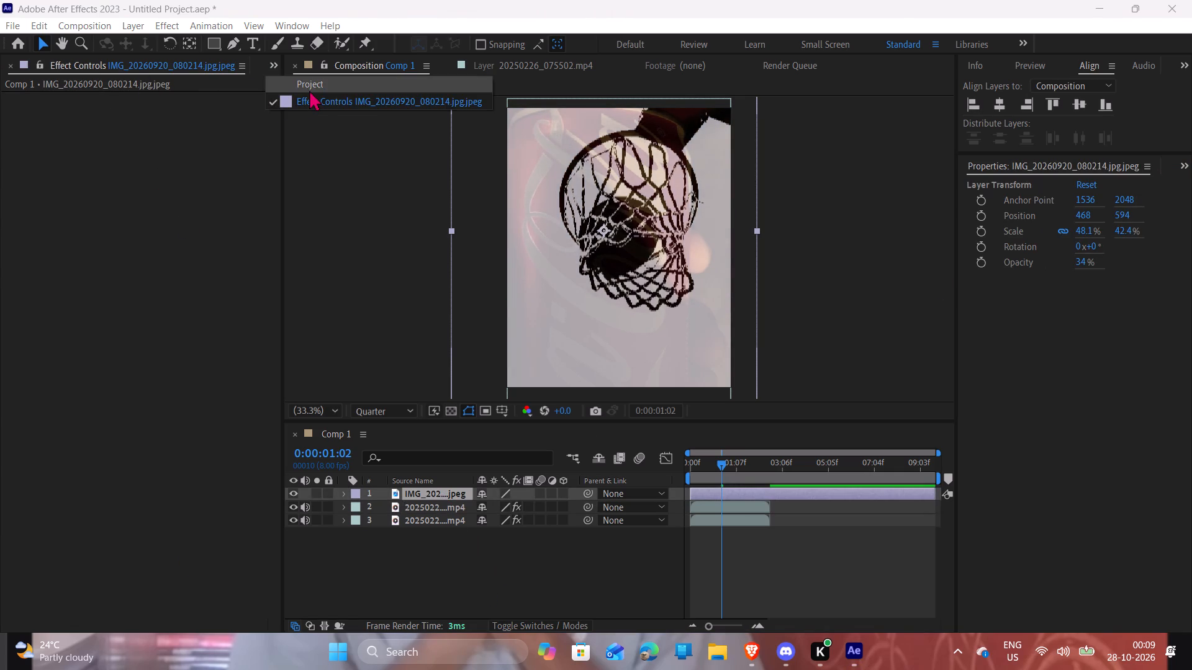
left_click(309, 91)
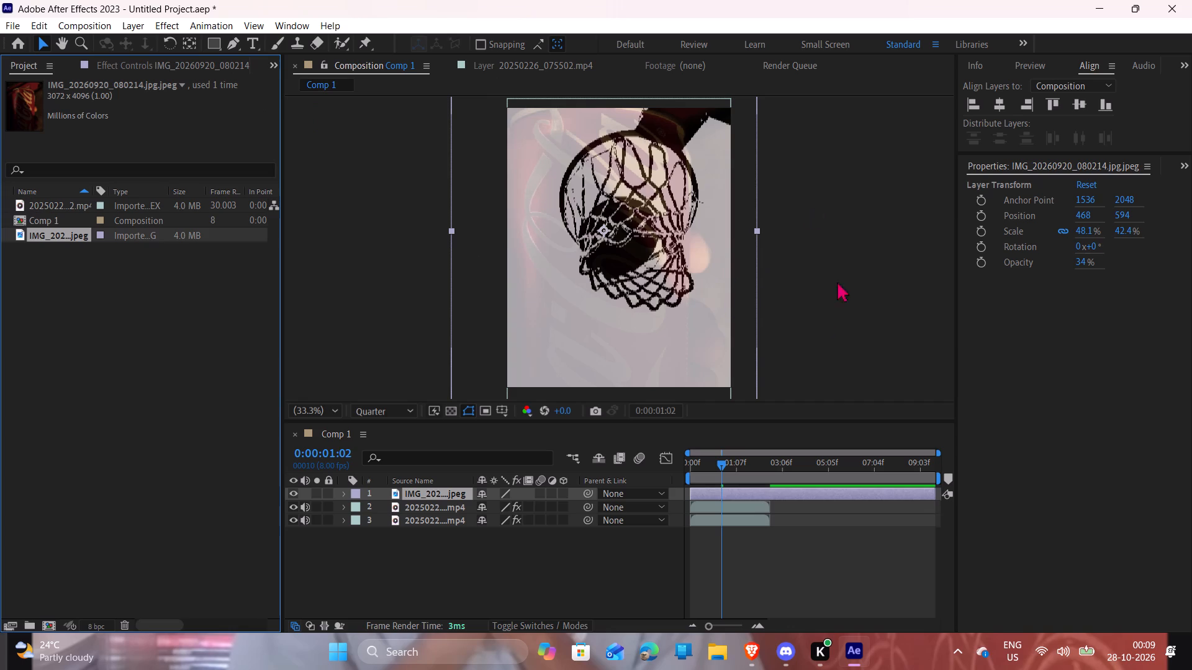
double_click(48, 385)
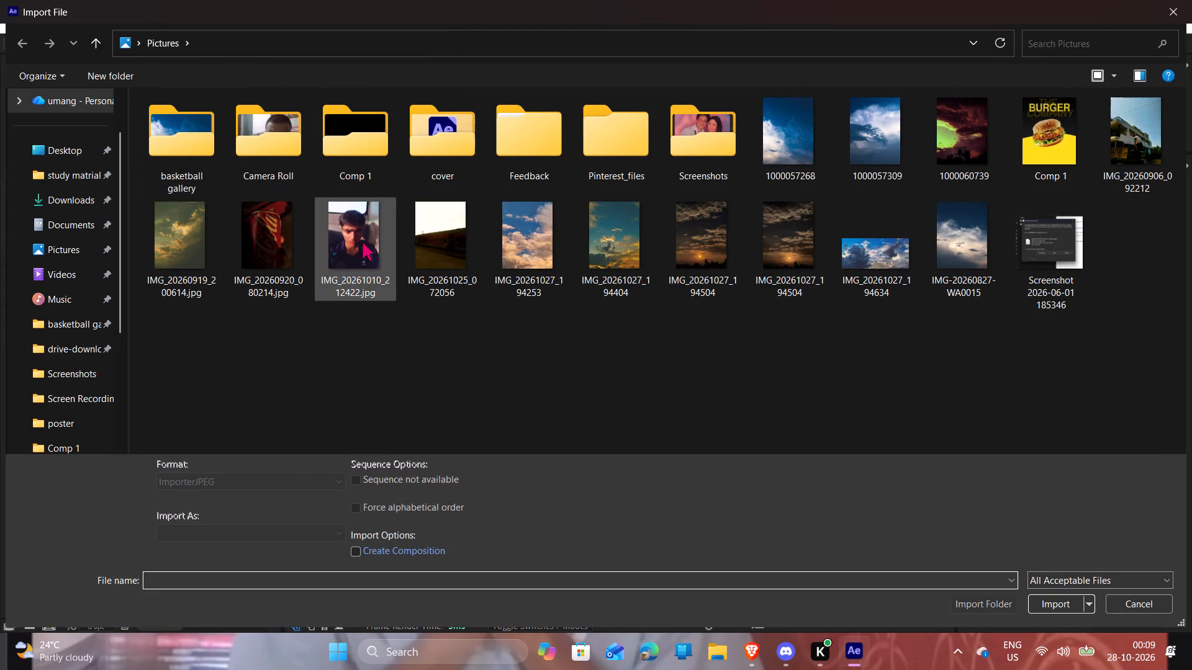
double_click(434, 264)
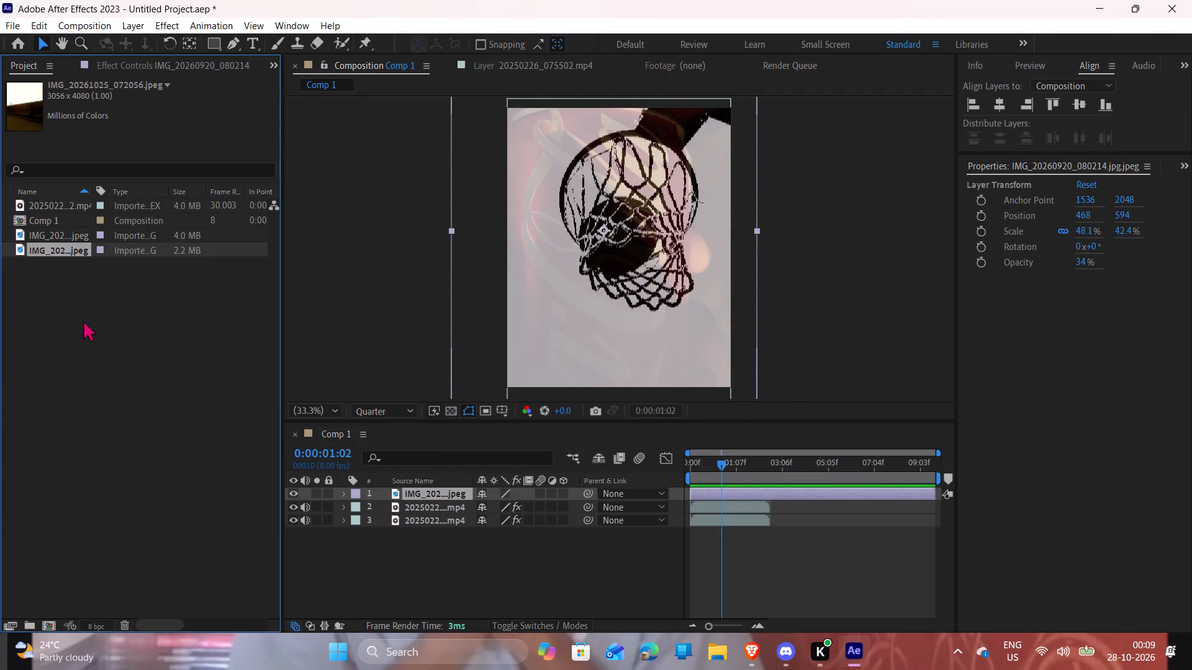
Add the train photo as the top layer of Comp 1 at 24% opacity, repositioned to about 576, 420.
left_click_drag(55, 251, 438, 491)
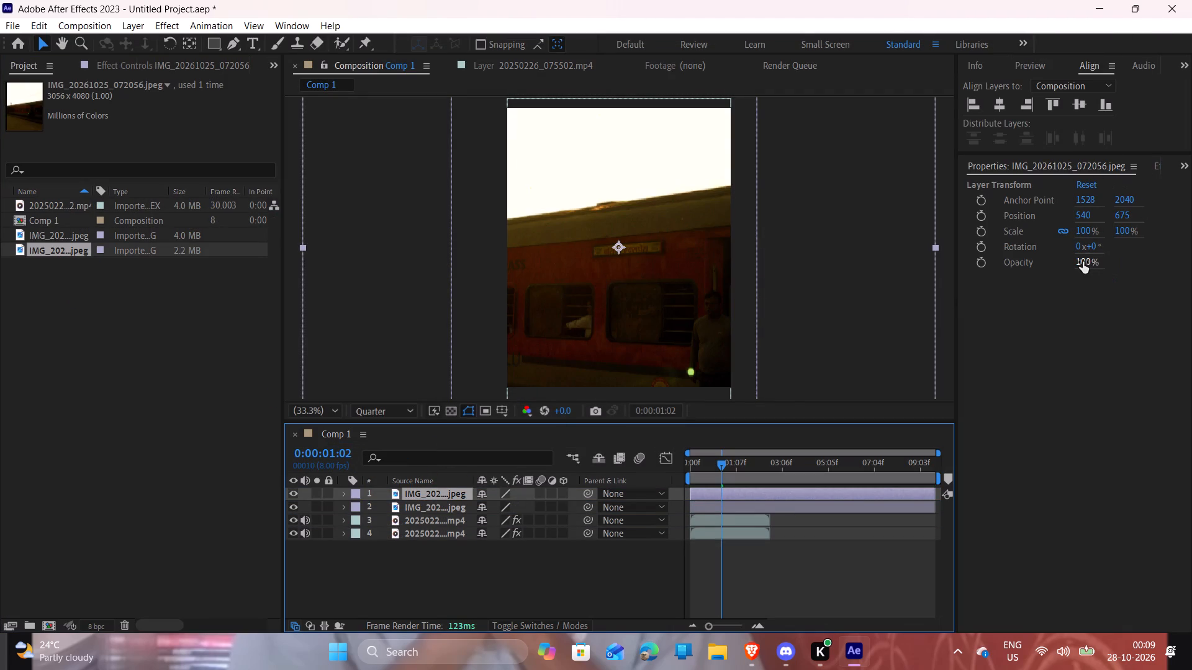
left_click_drag(1083, 262, 1020, 262)
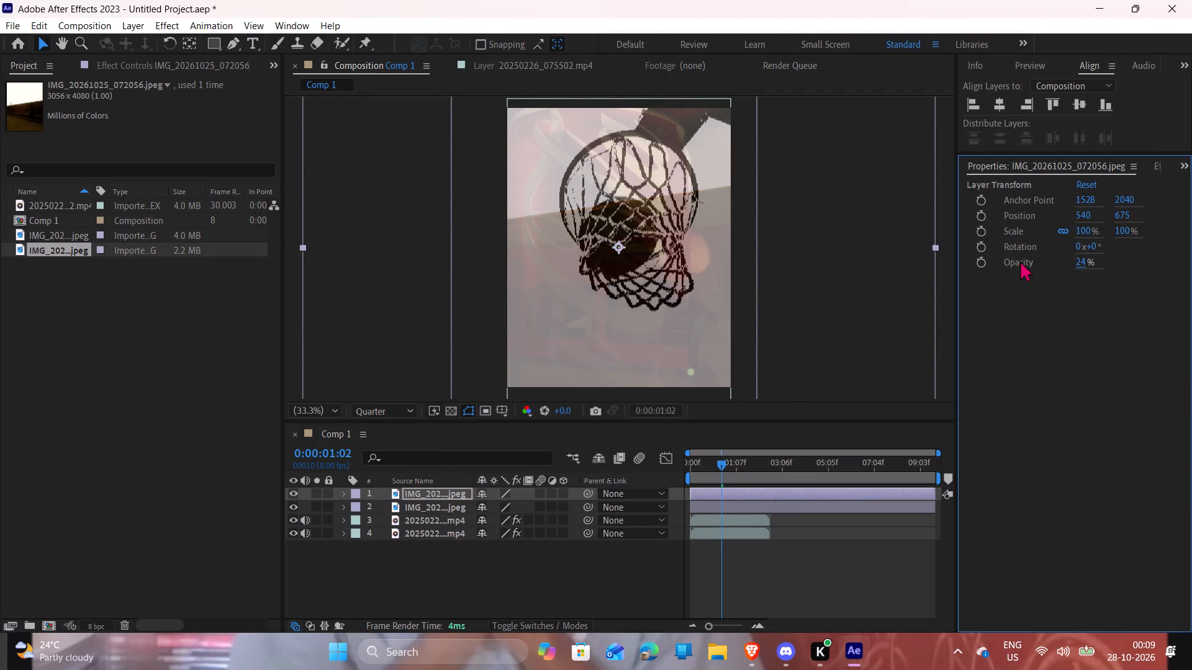
left_click_drag(633, 339, 640, 285)
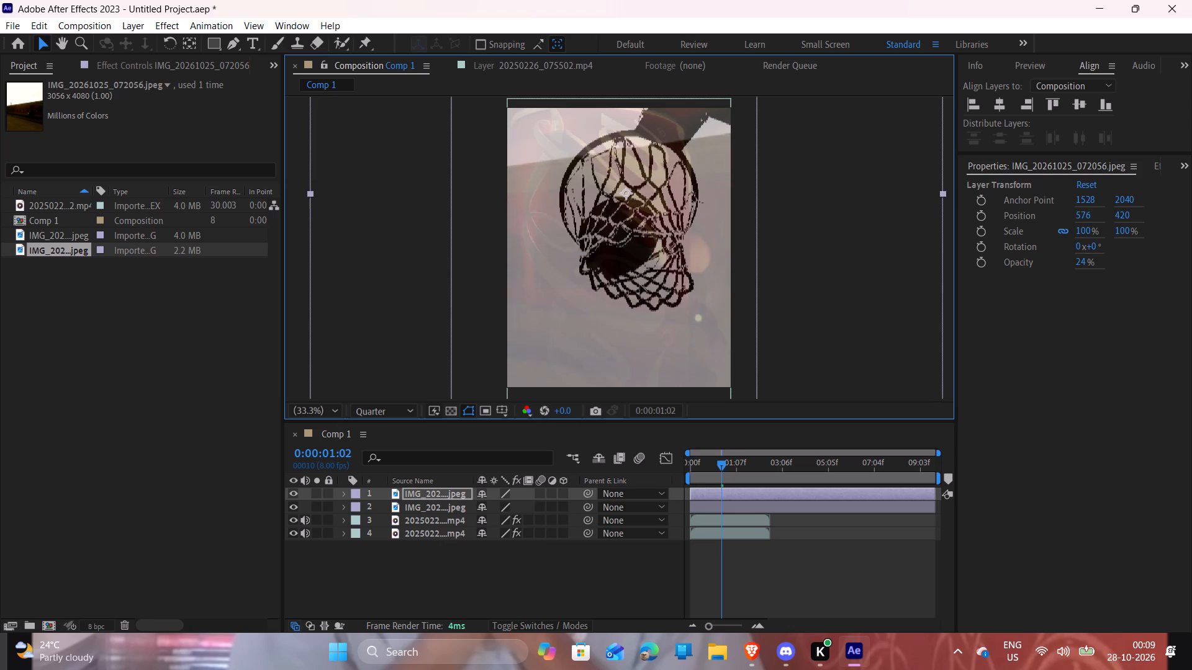
Reposition the train photo layer to about 498, 105 in the composition.
left_click_drag(640, 285, 624, 221)
left_click(819, 292)
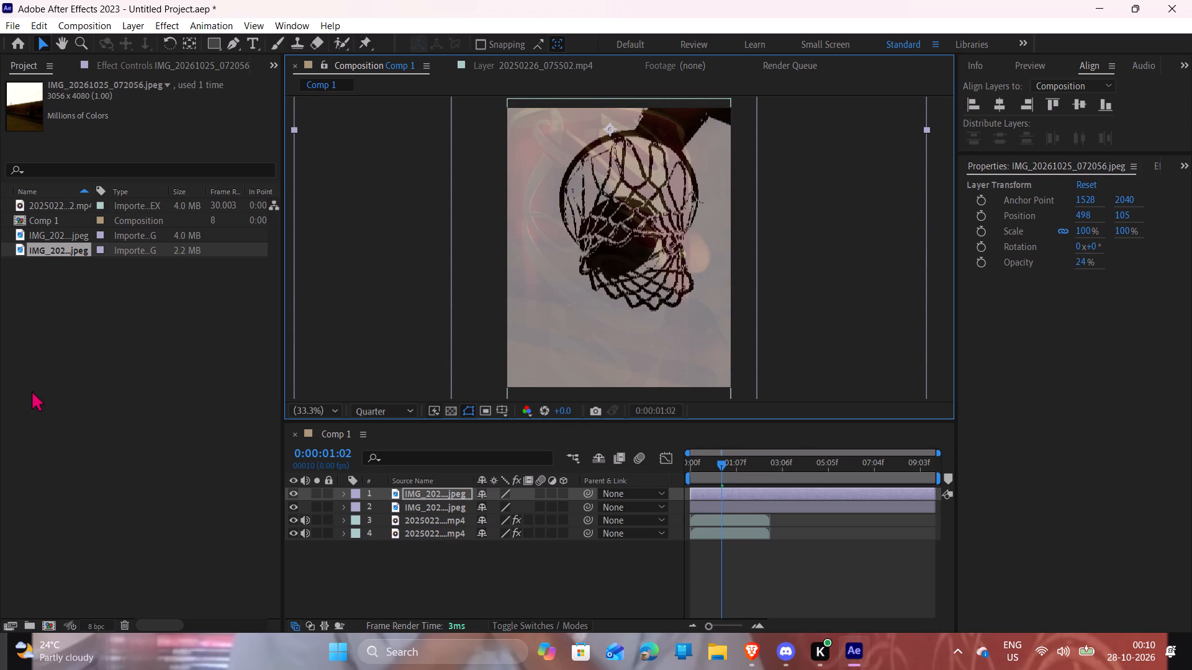
double_click(71, 443)
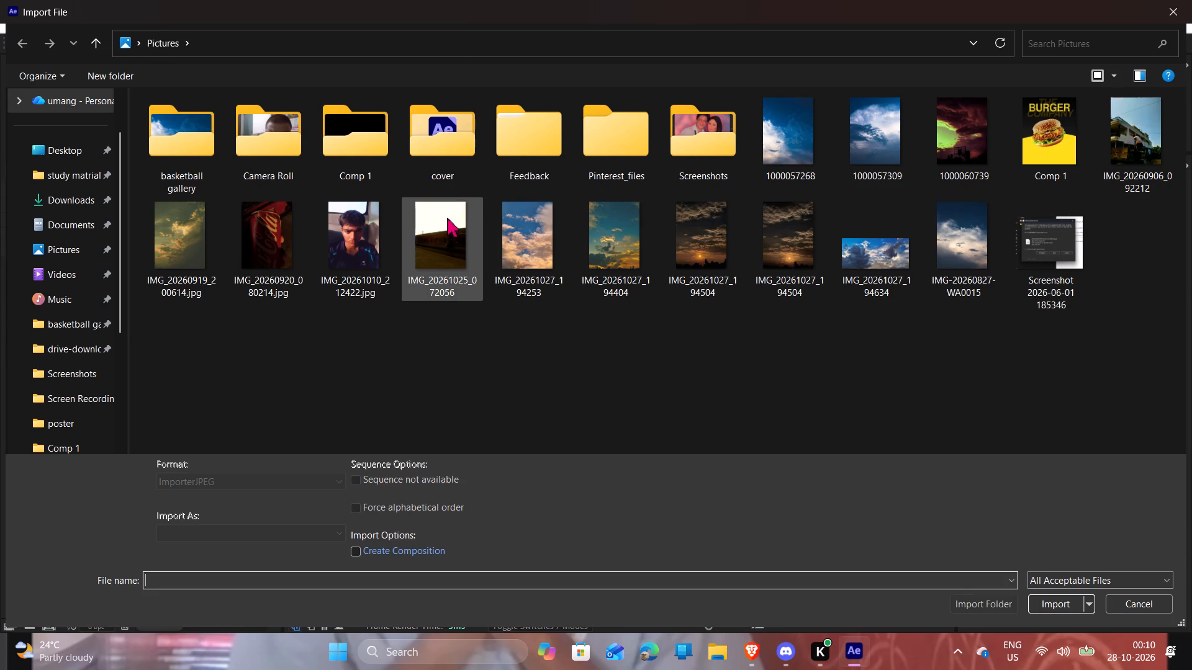
double_click(384, 246)
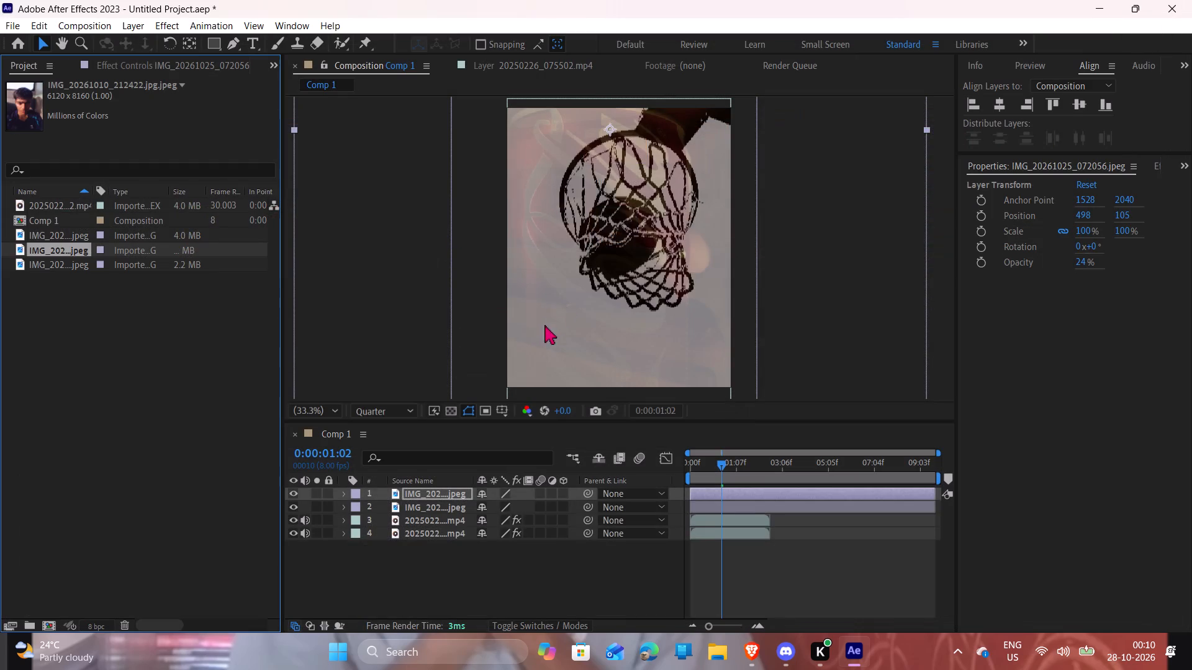
left_click(158, 399)
left_click_drag(158, 399, 166, 396)
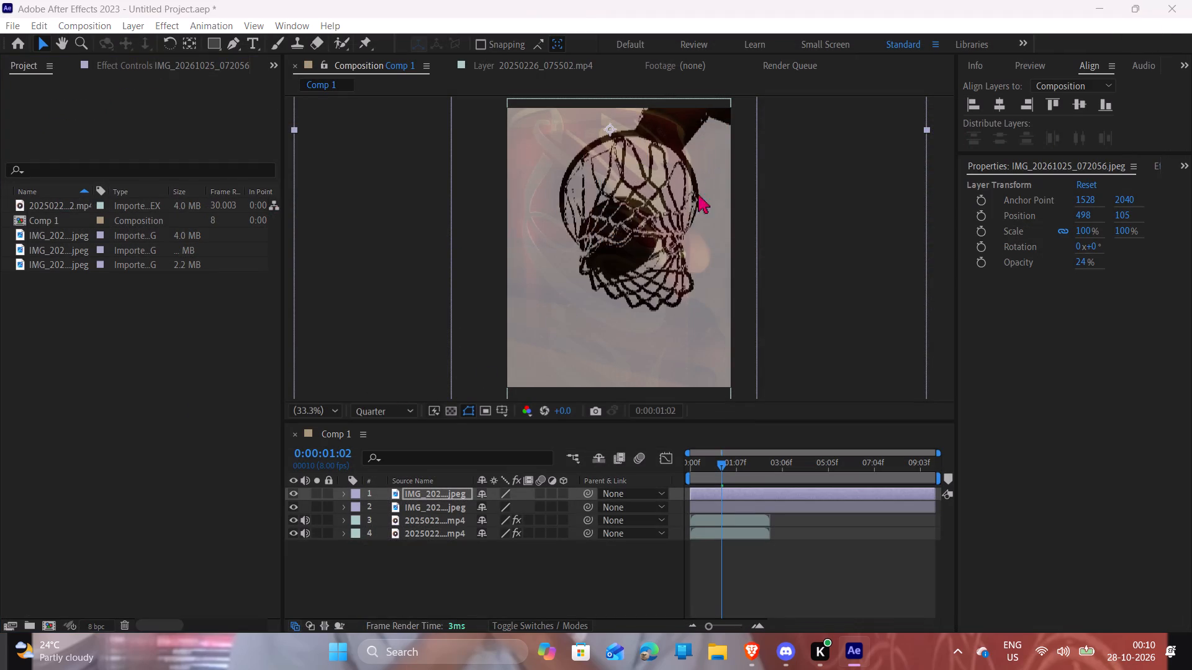
double_click(814, 142)
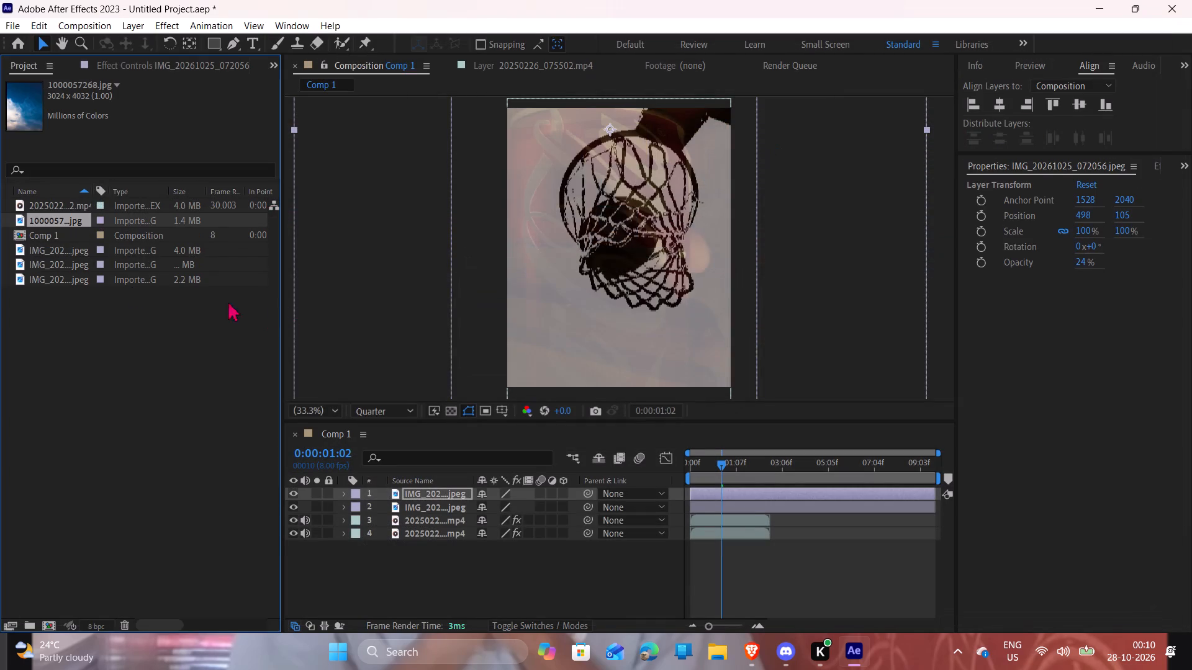
left_click_drag(67, 218, 642, 267)
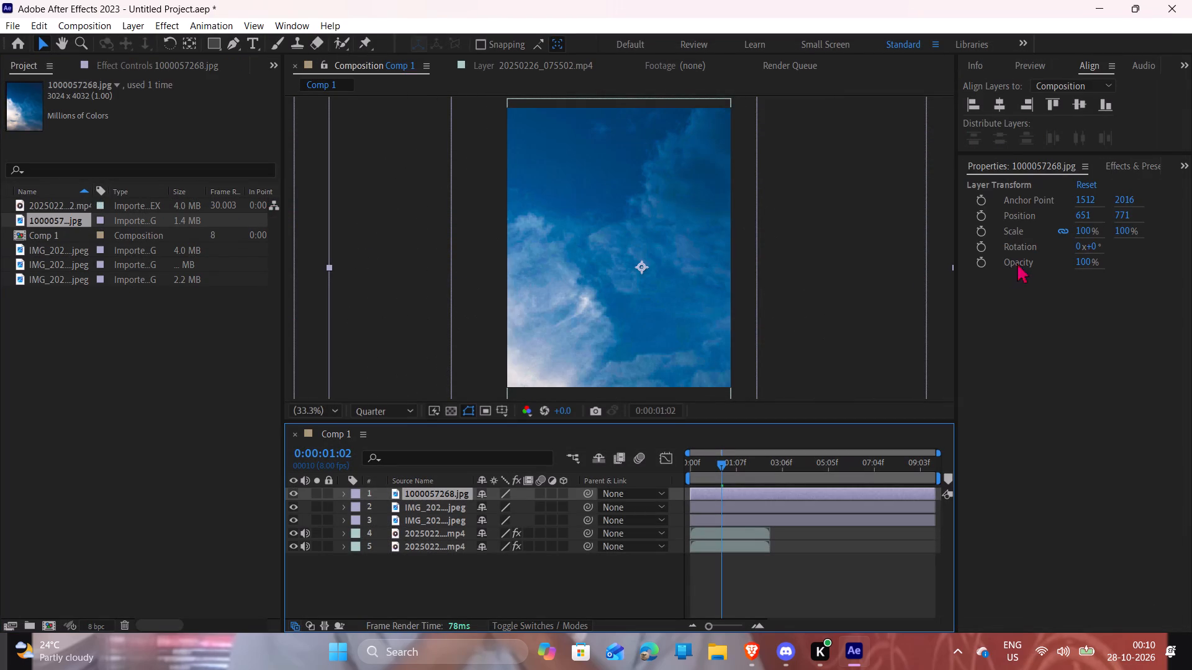
left_click_drag(1086, 266, 1032, 272)
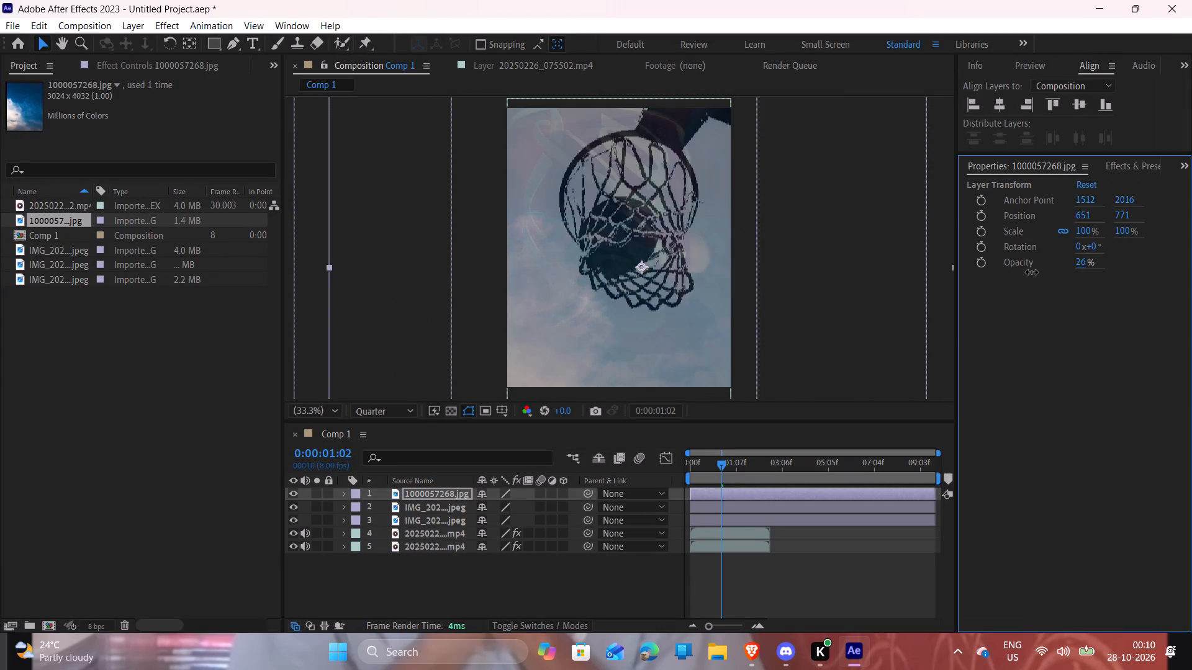
left_click_drag(1032, 272, 1026, 272)
left_click_drag(1026, 272, 1007, 276)
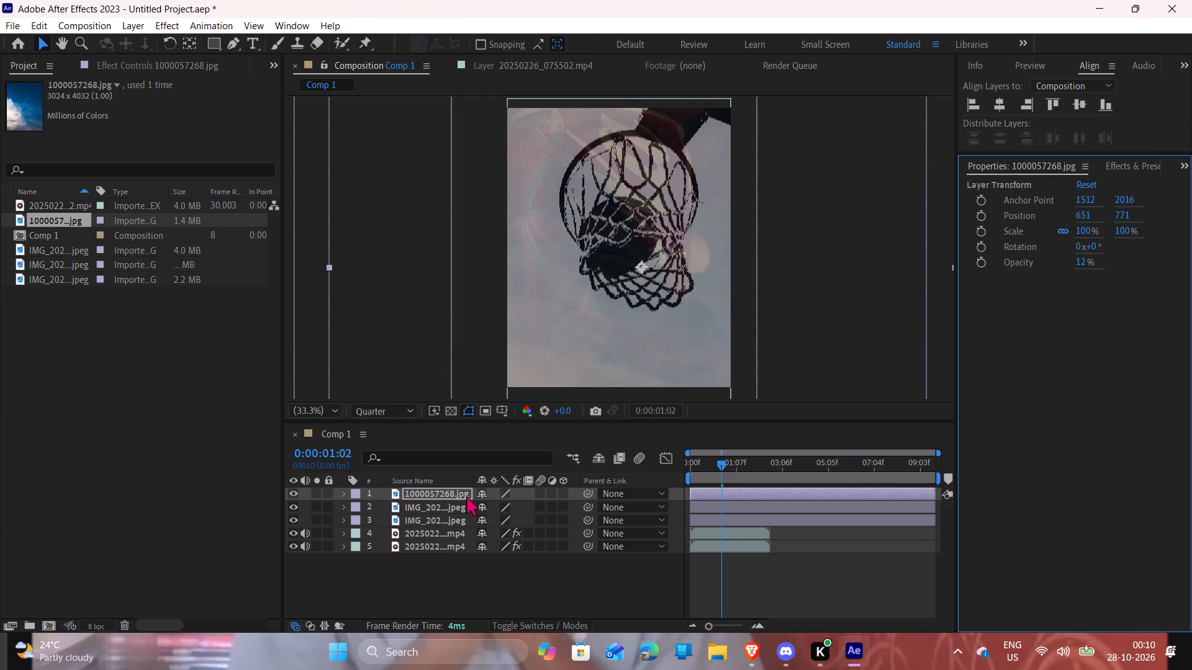
Move the sky photo layer below the two other photo layers, directly above the basketball clips, and deselect it.
left_click_drag(466, 496, 464, 528)
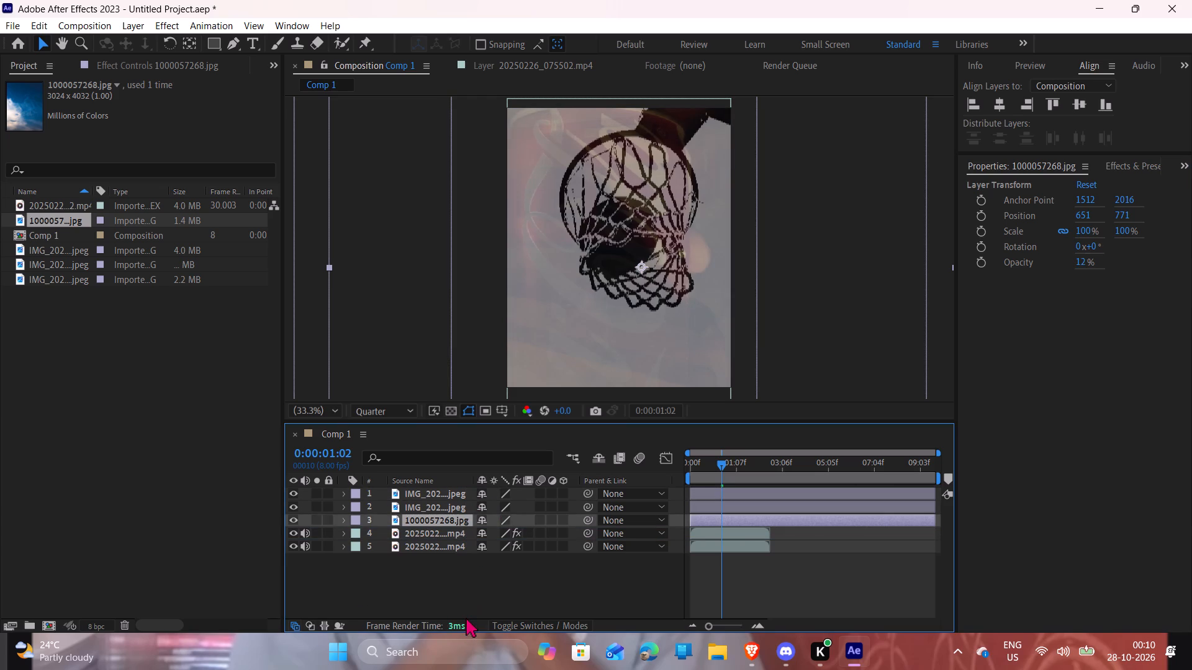
left_click(466, 616)
Preview Comp 1 from the first frame to check the layered overlays in motion.
scroll(646, 225, "down", 1)
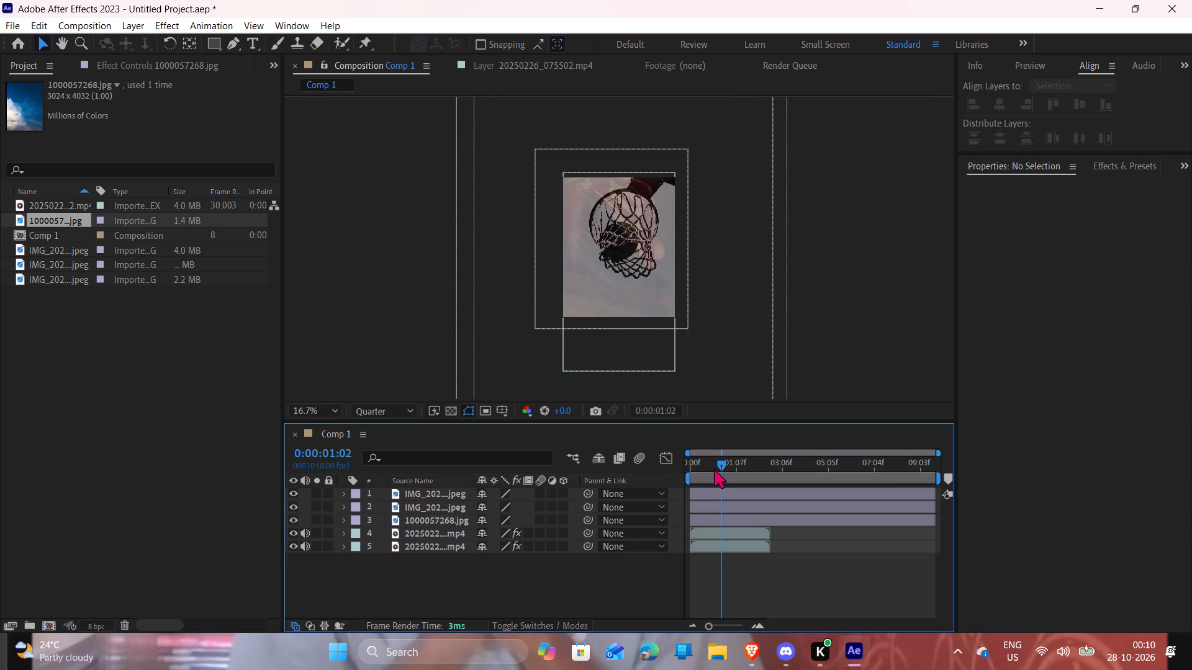
left_click_drag(718, 469, 659, 469)
key("space")
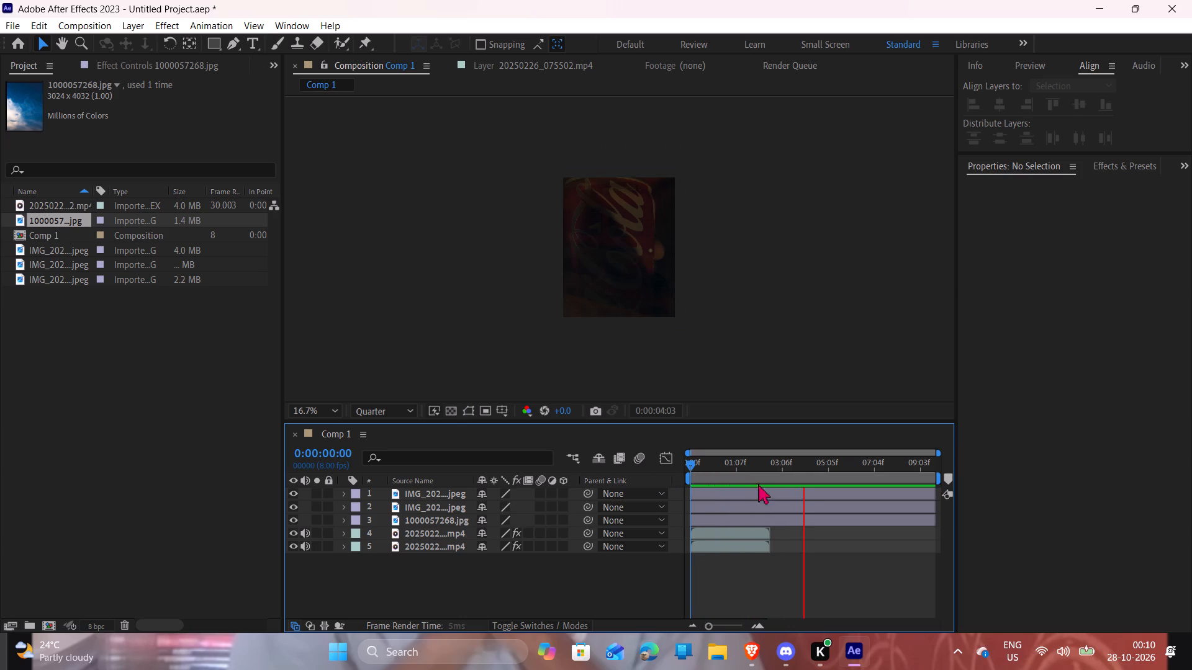
left_click_drag(777, 485, 679, 501)
key("space")
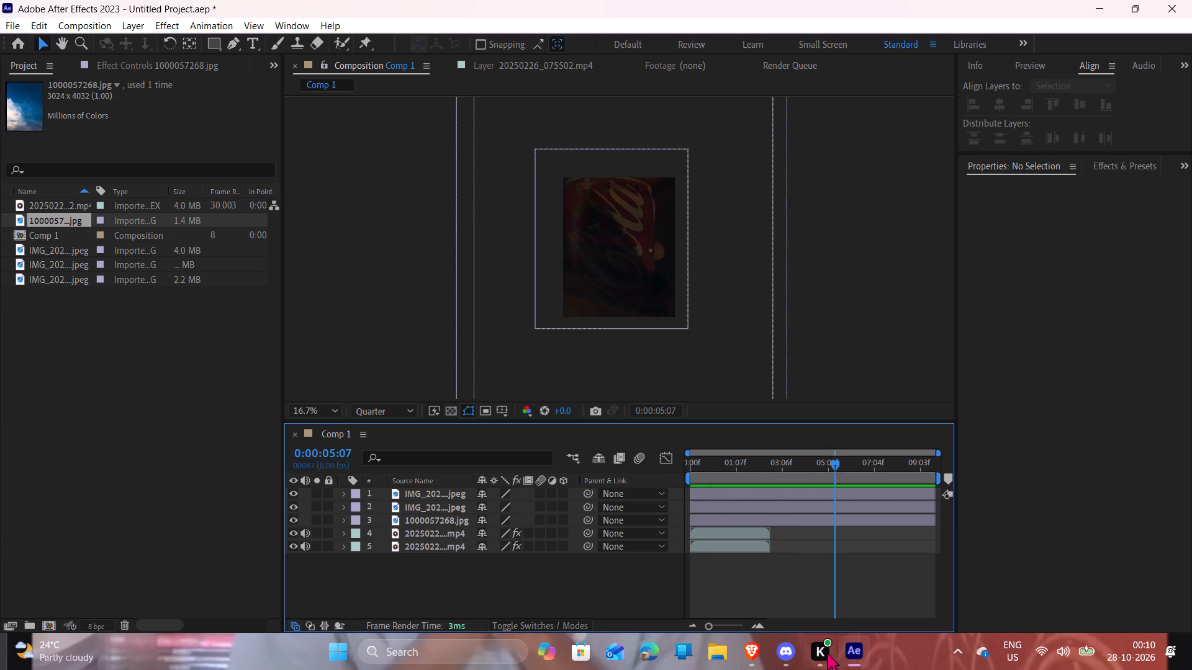
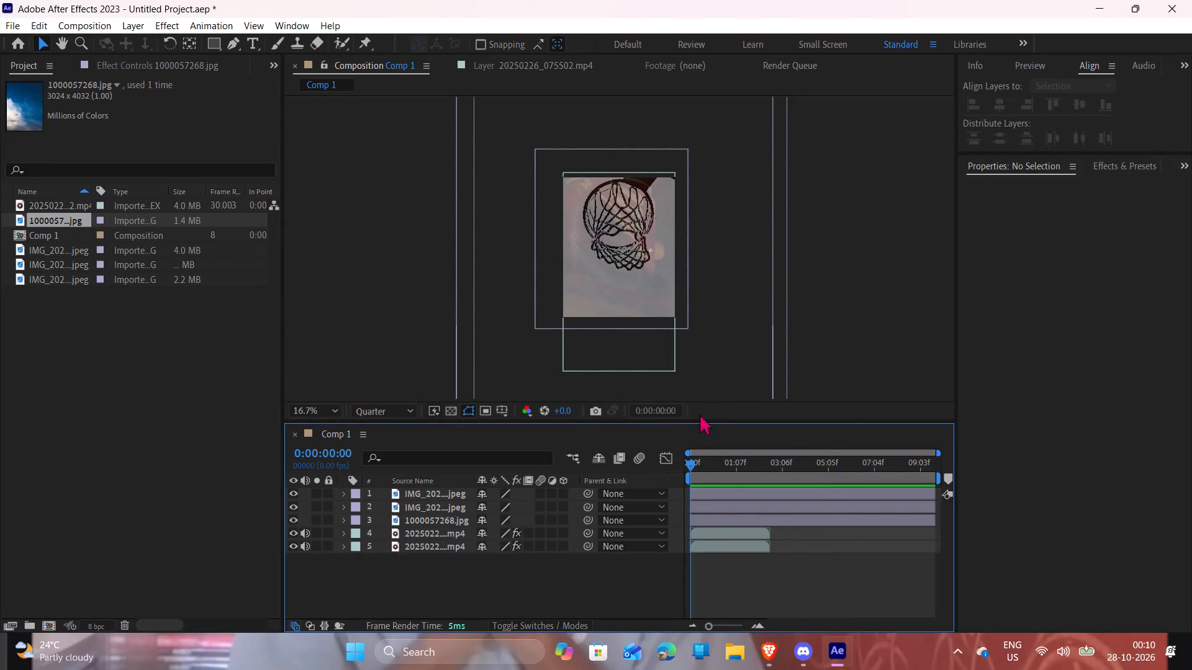
Fit Comp 1 to an enlarged viewer at Full resolution and examine the layered overlays.
left_click(314, 414)
left_click_drag(358, 131, 358, 138)
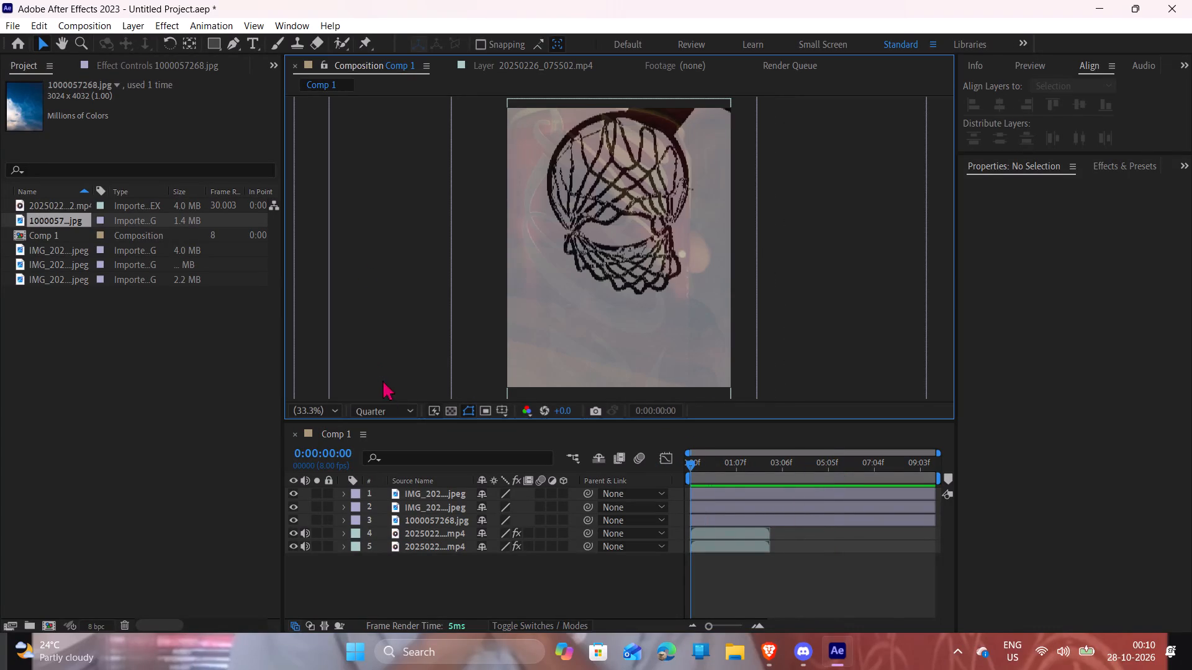
left_click(388, 419)
left_click(405, 402)
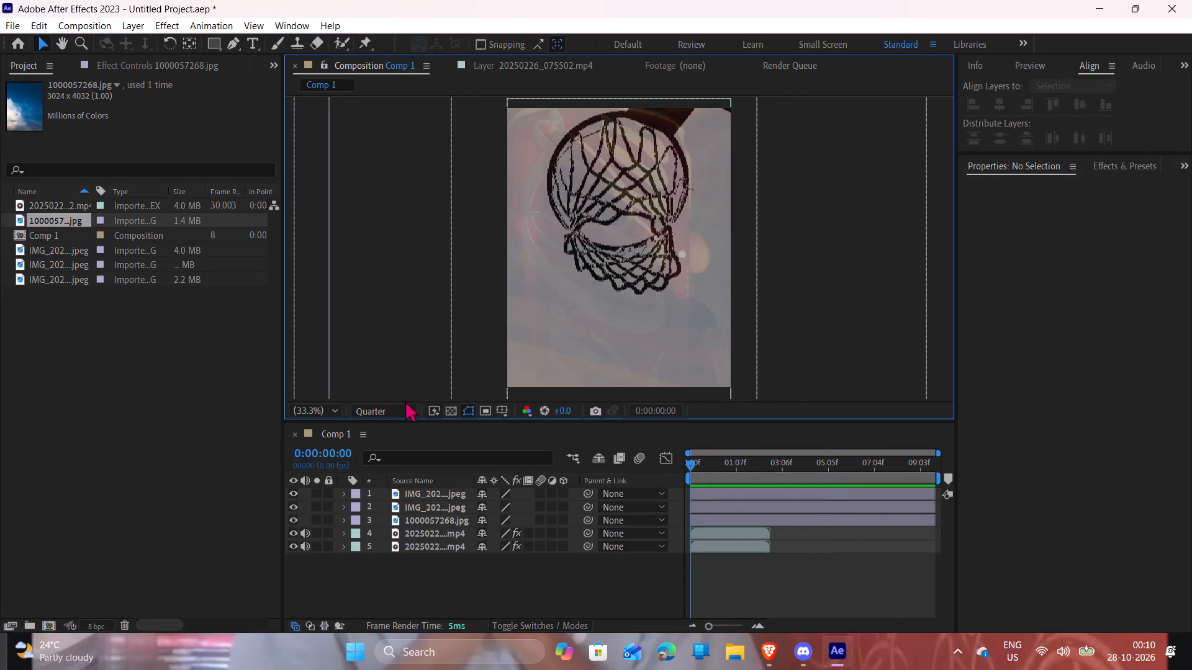
left_click(407, 416)
left_click(357, 445)
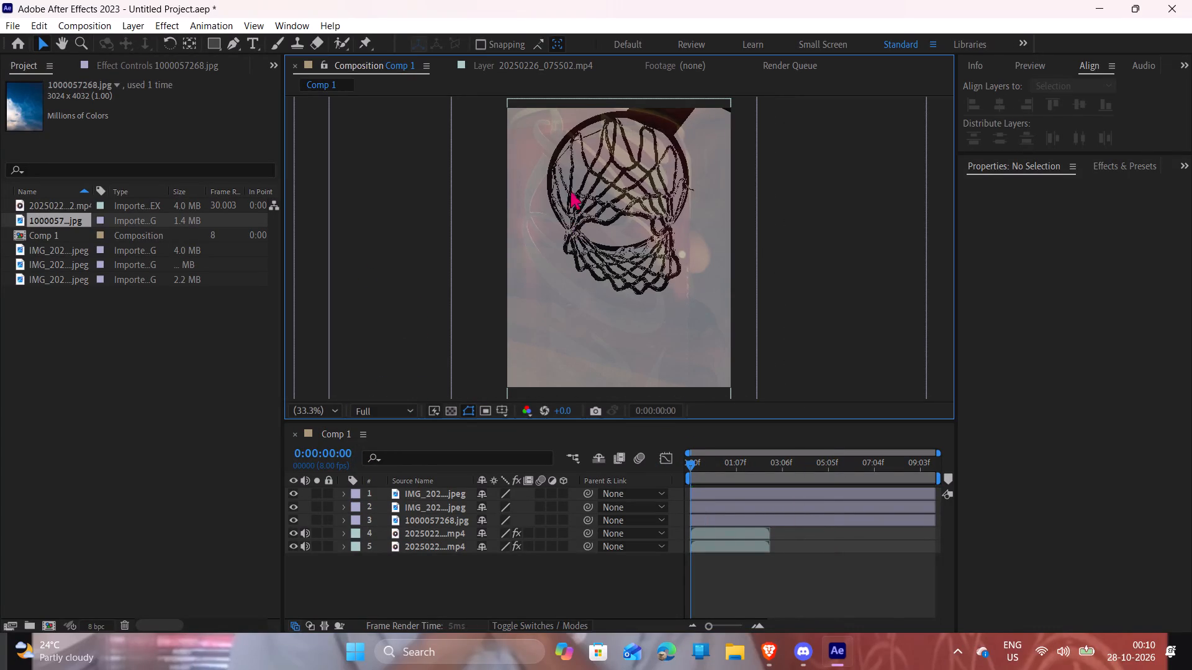
left_click_drag(630, 421, 587, 419)
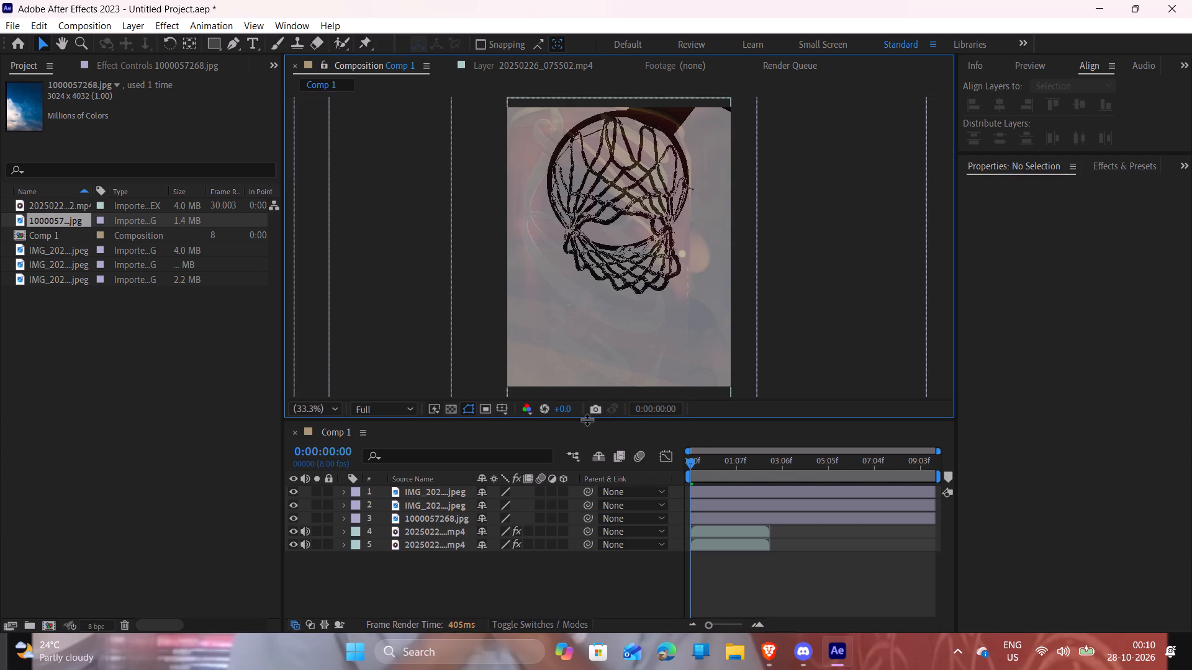
left_click_drag(587, 419, 559, 593)
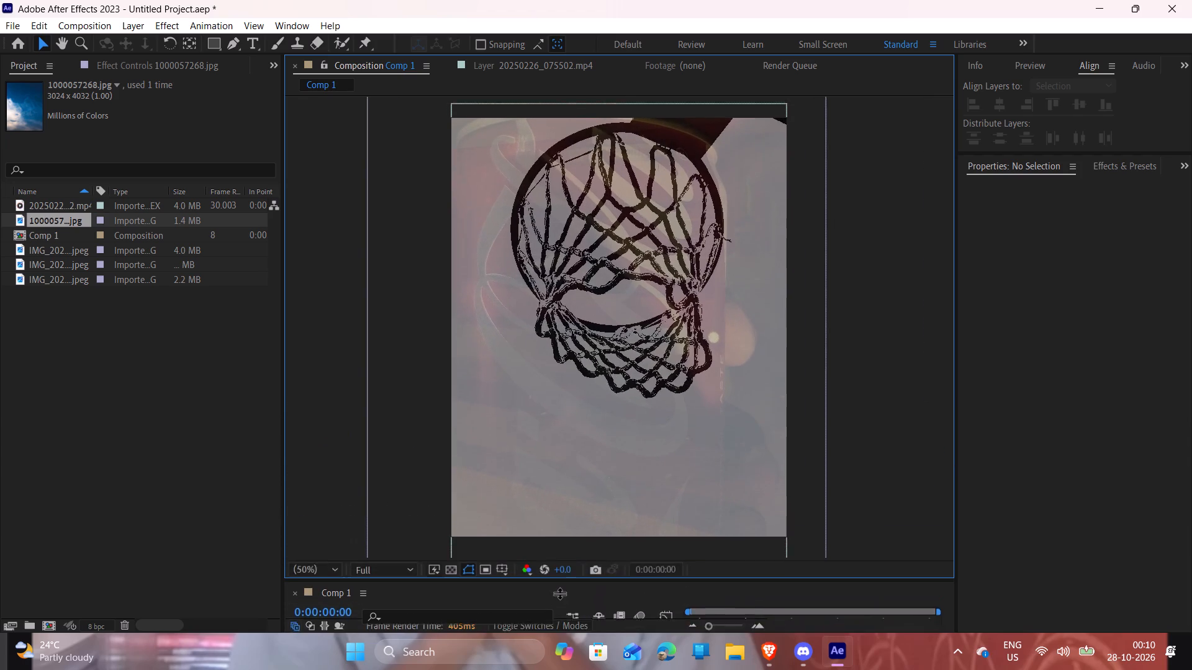
left_click_drag(559, 593, 558, 543)
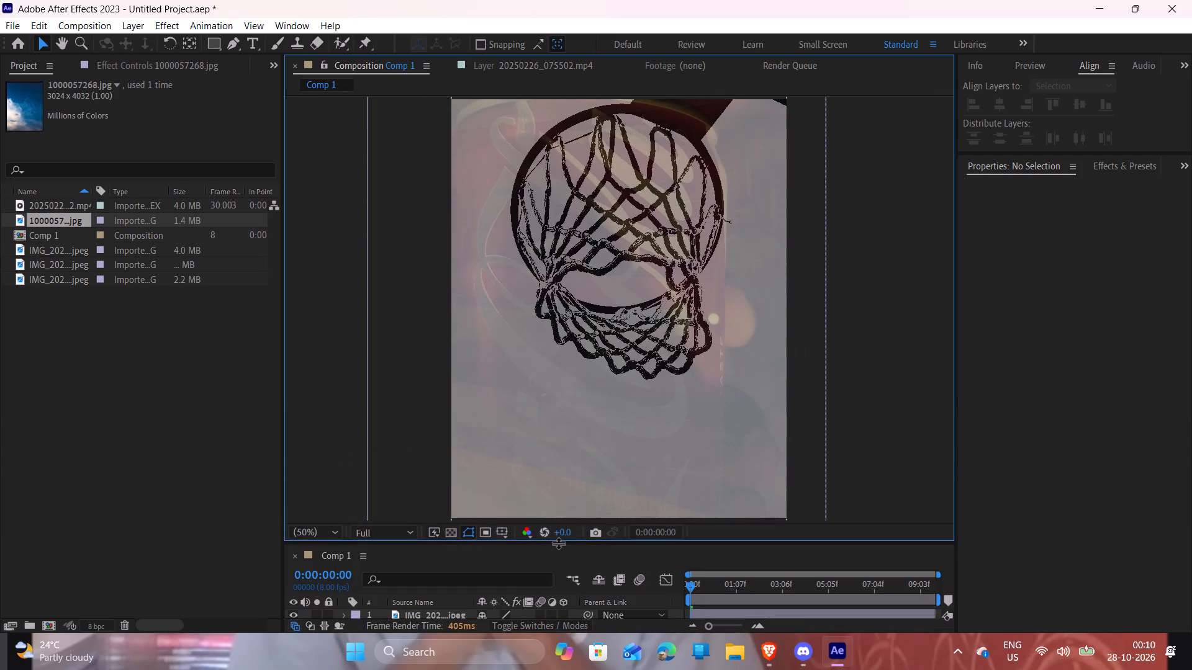
left_click_drag(558, 543, 569, 486)
Undo the photo overlays and the duplicated basketball clip until only the single clip layer with CC Threshold remains in Comp 1.
key("ctrl+z")
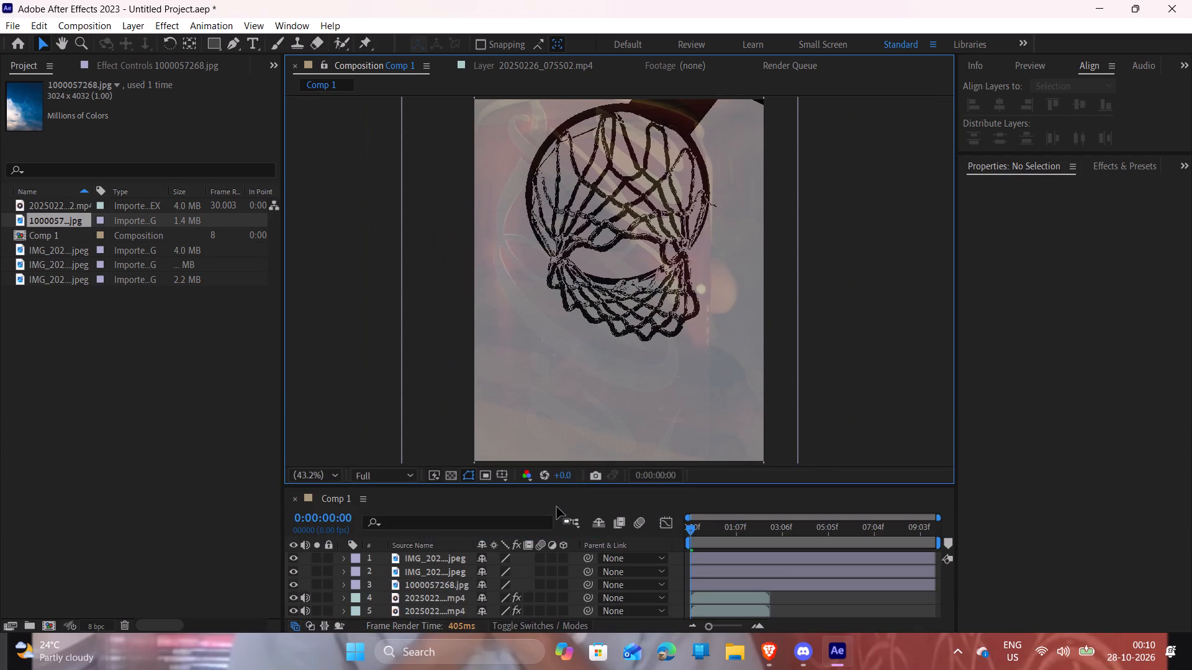
key("ctrl+z")
key("ctrl+z")
key("ctrl+z")
key("ctrl+z")
key("ctrl+z")
key("ctrl+z")
key("ctrl+z")
key("ctrl+z")
key("ctrl+z")
key("ctrl+z")
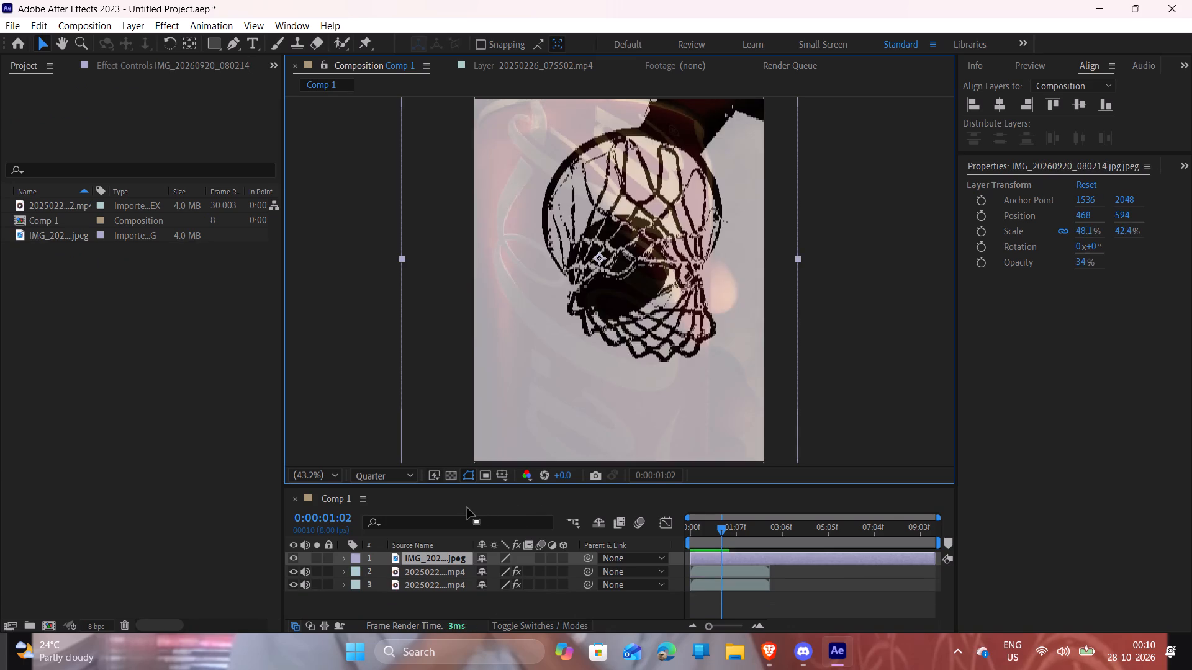
key("ctrl+z")
key("ctrl+z")
key("ctrl+z")
key("ctrl+z")
key("ctrl+z")
key("ctrl+z")
key("ctrl+z")
key("ctrl+z")
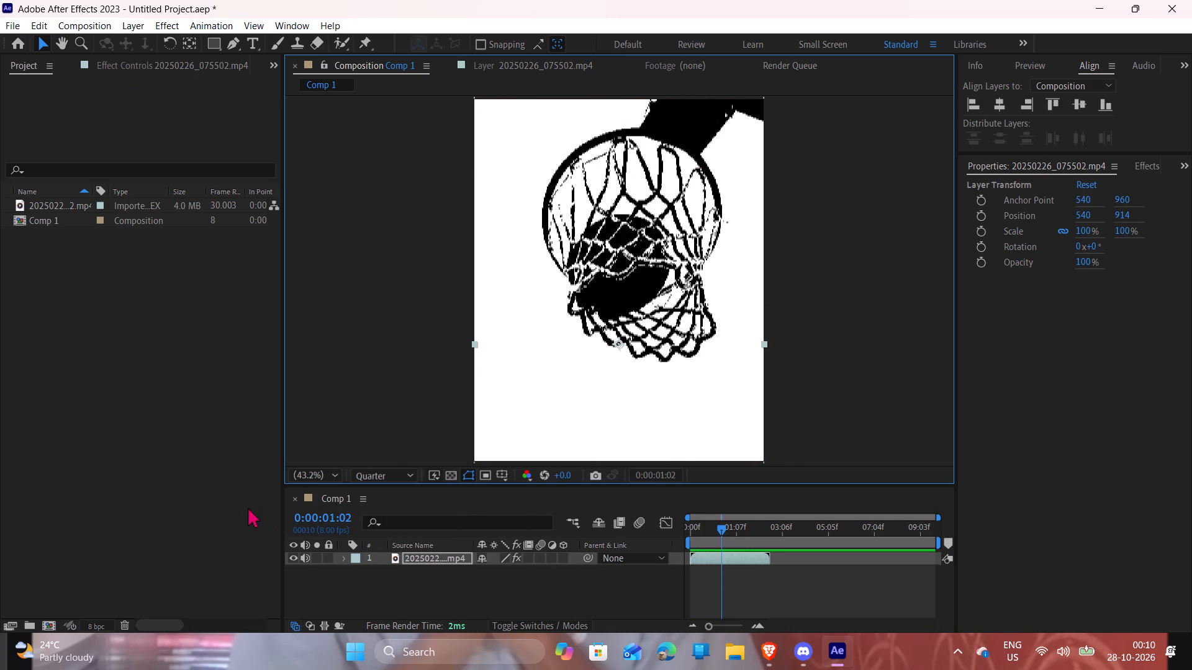
key("ctrl+z")
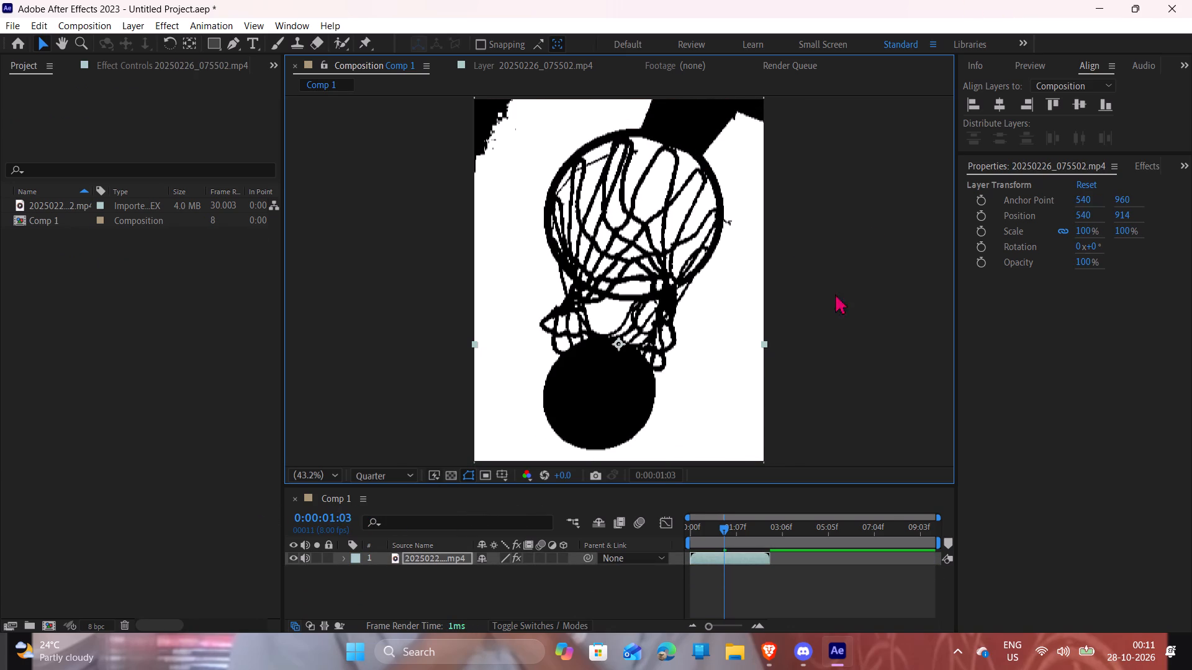
key("ctrl+z")
key("ctrl+shift+z")
Duplicate the thresholded basketball clip layer and disable CC Threshold on the top copy.
left_click(422, 554)
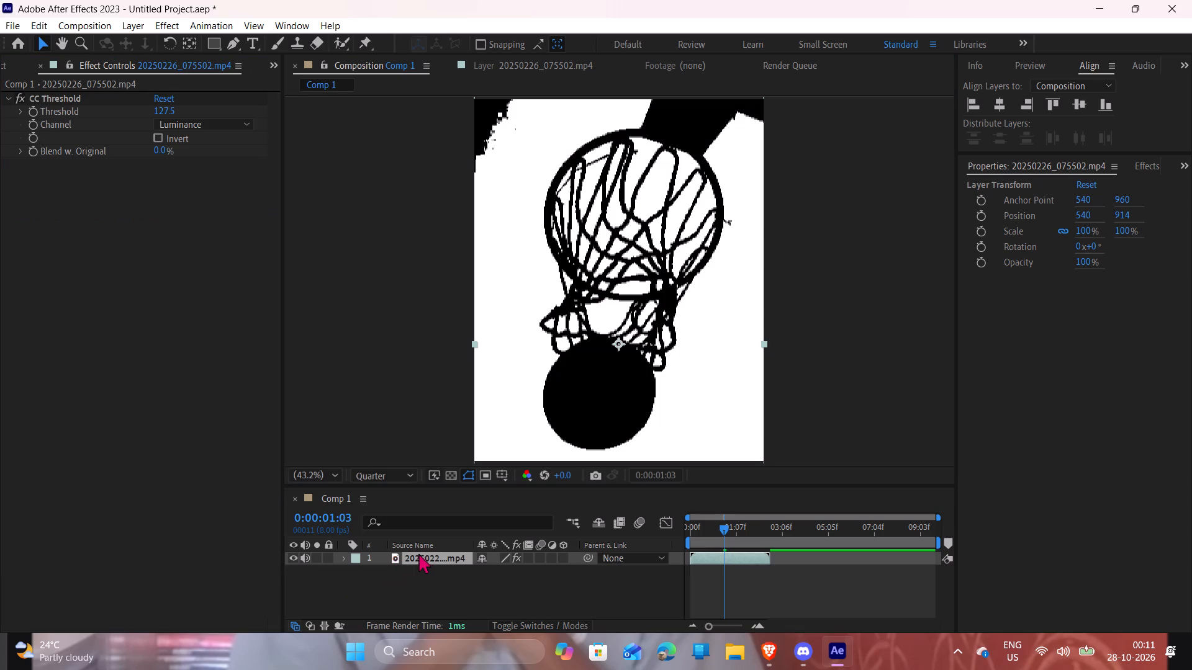
key("ctrl+d")
left_click(436, 552)
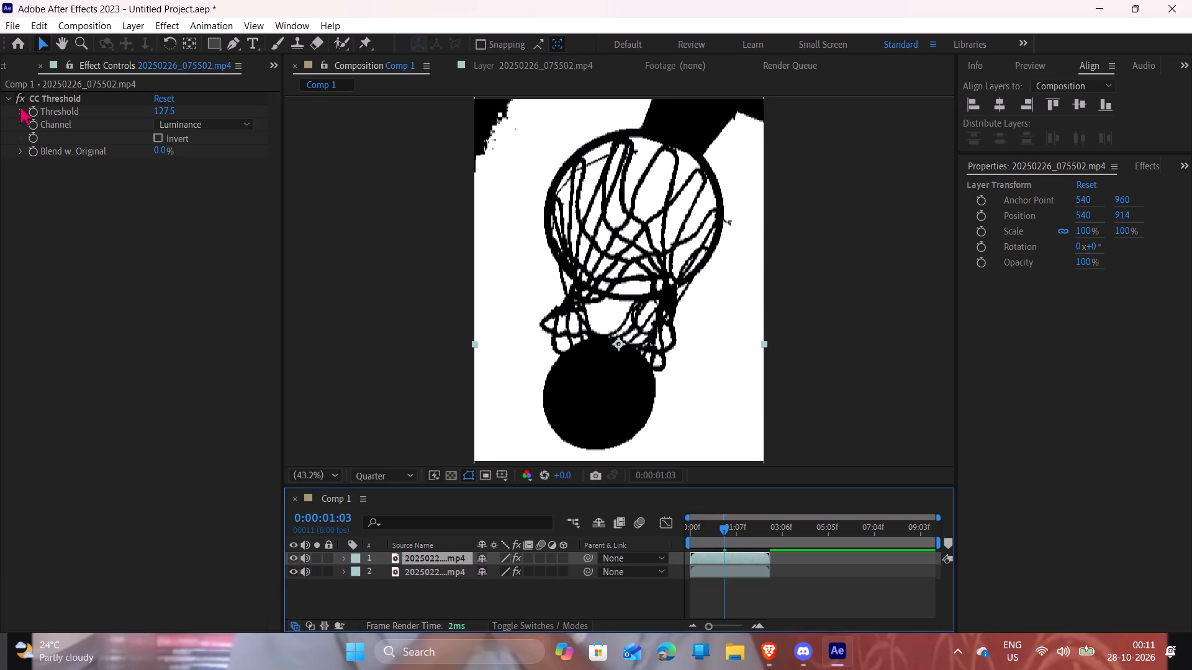
left_click(20, 102)
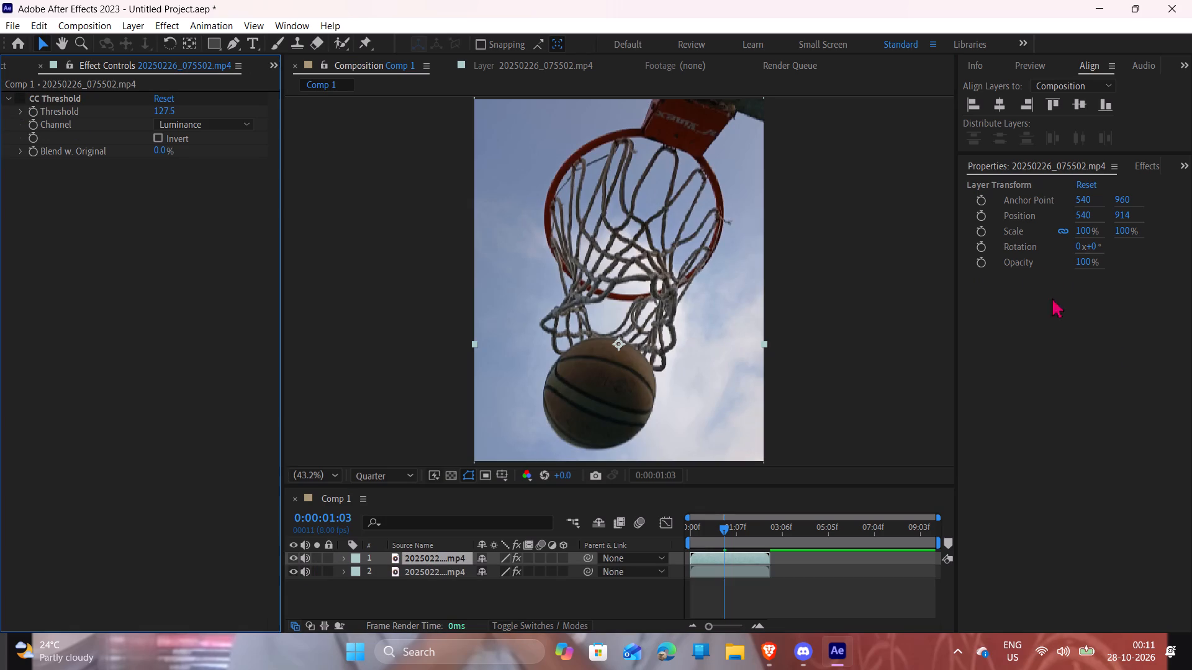
Lower the top basketball clip's opacity to 15% and scrub through the shot, stopping at 0:00:01:00.
left_click_drag(1086, 262, 1035, 264)
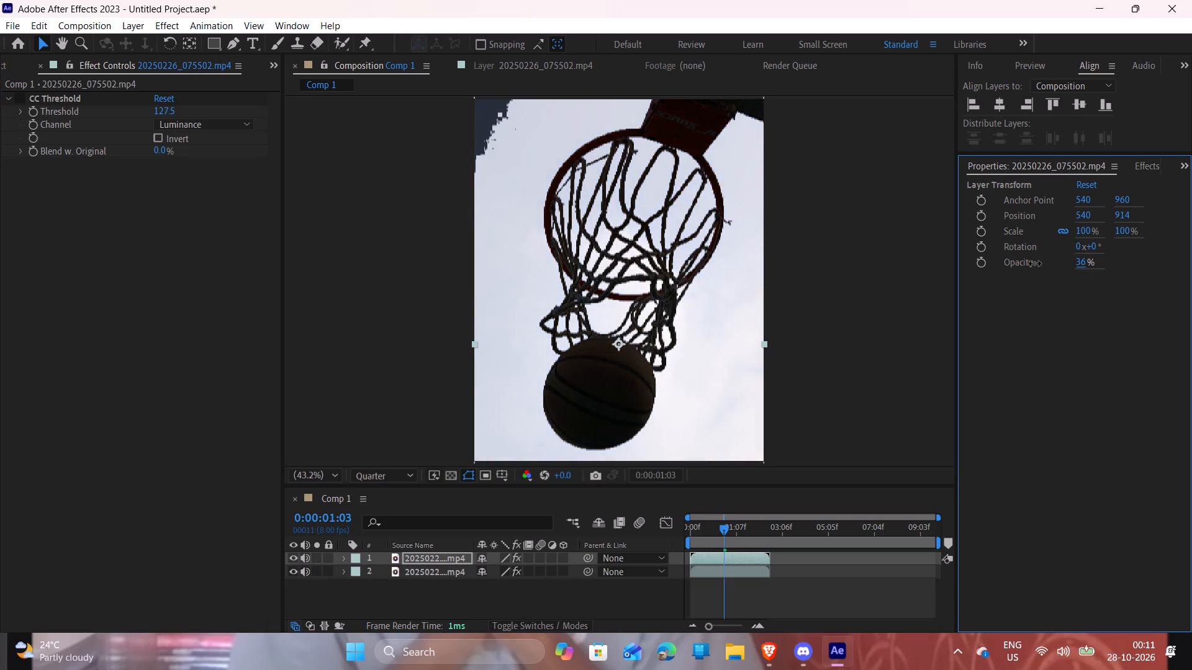
left_click_drag(1035, 264, 1047, 266)
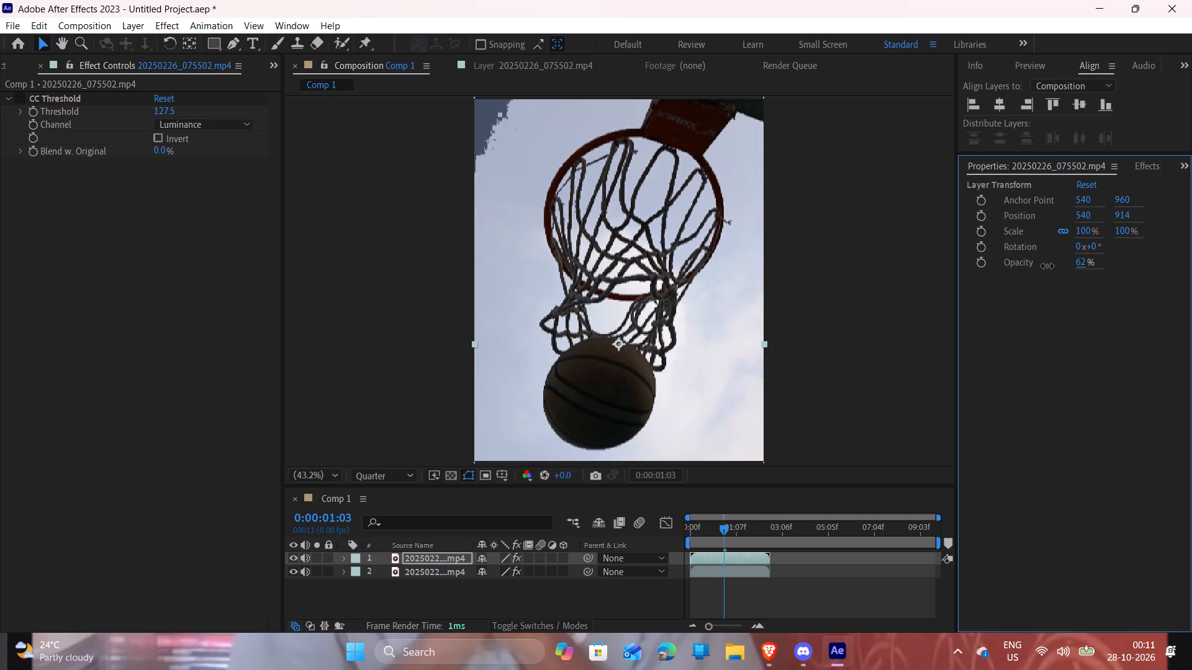
left_click_drag(1047, 266, 1018, 275)
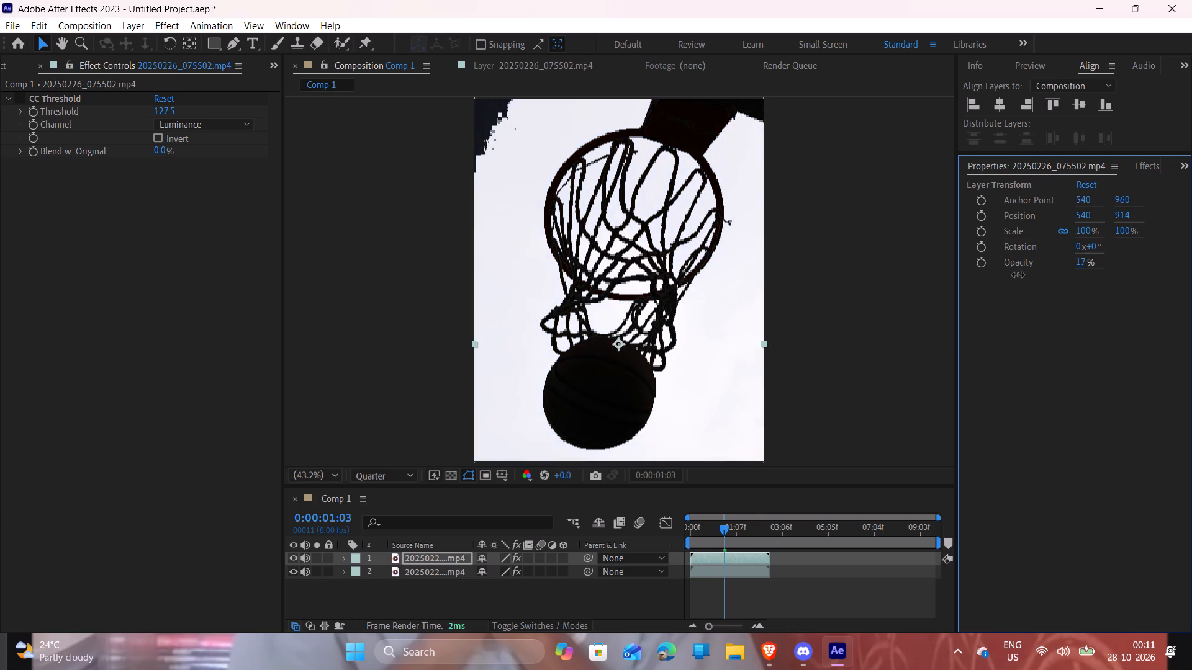
left_click_drag(1018, 275, 1016, 277)
left_click_drag(730, 529, 754, 530)
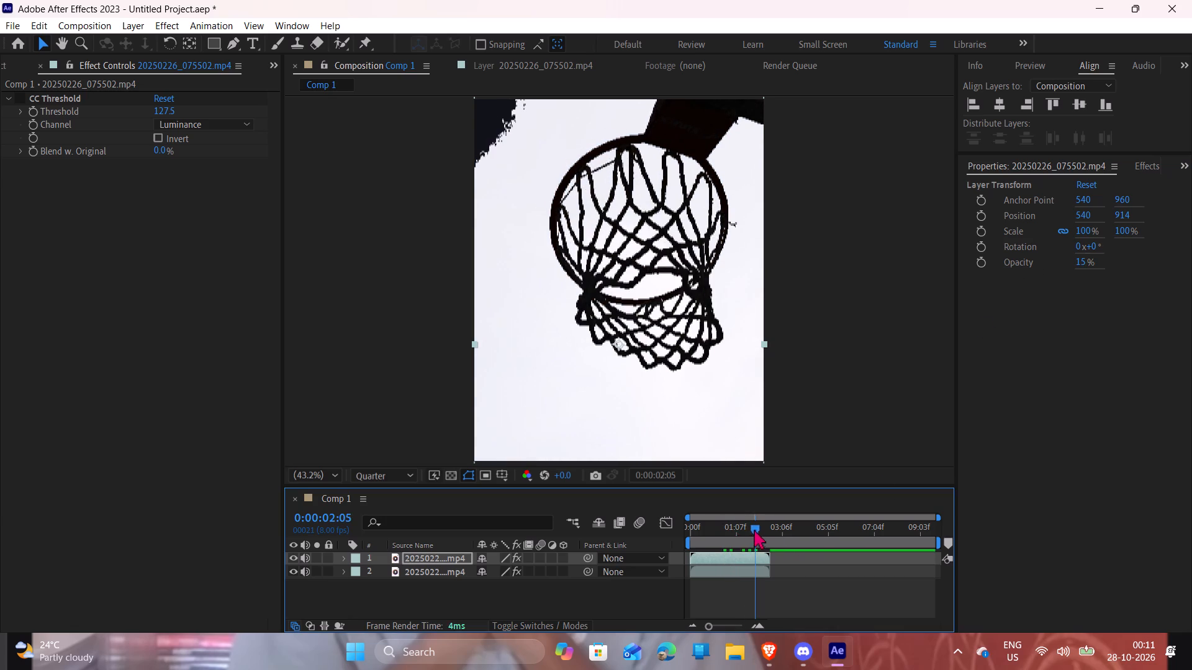
left_click_drag(754, 530, 721, 535)
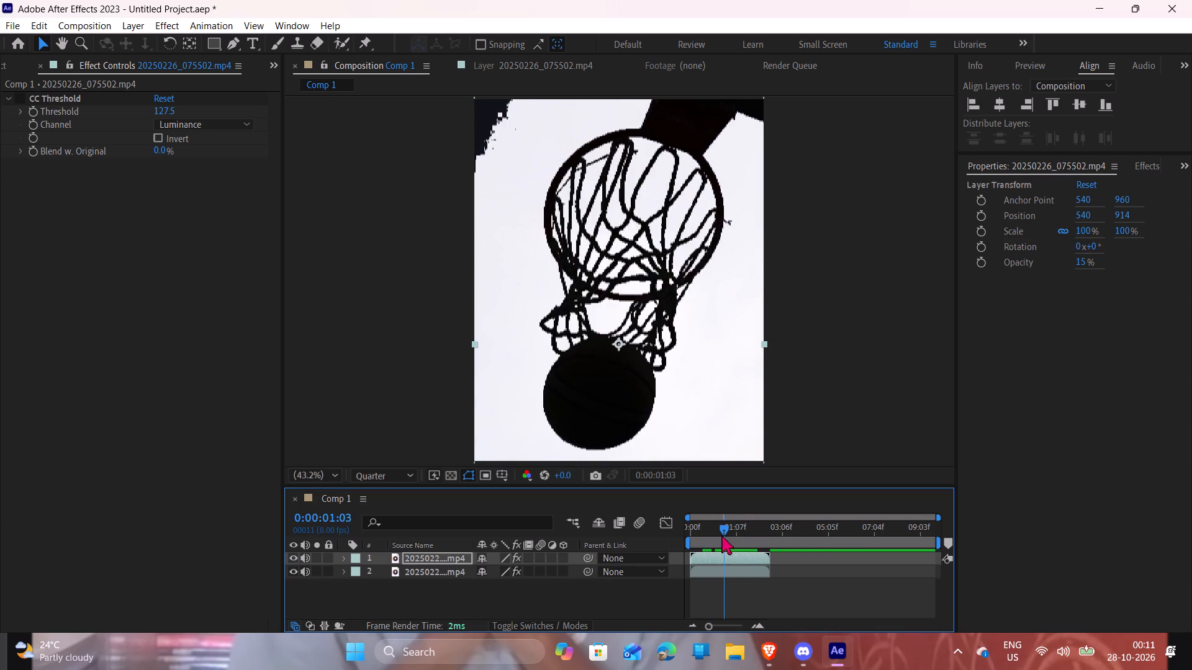
left_click_drag(721, 535, 718, 539)
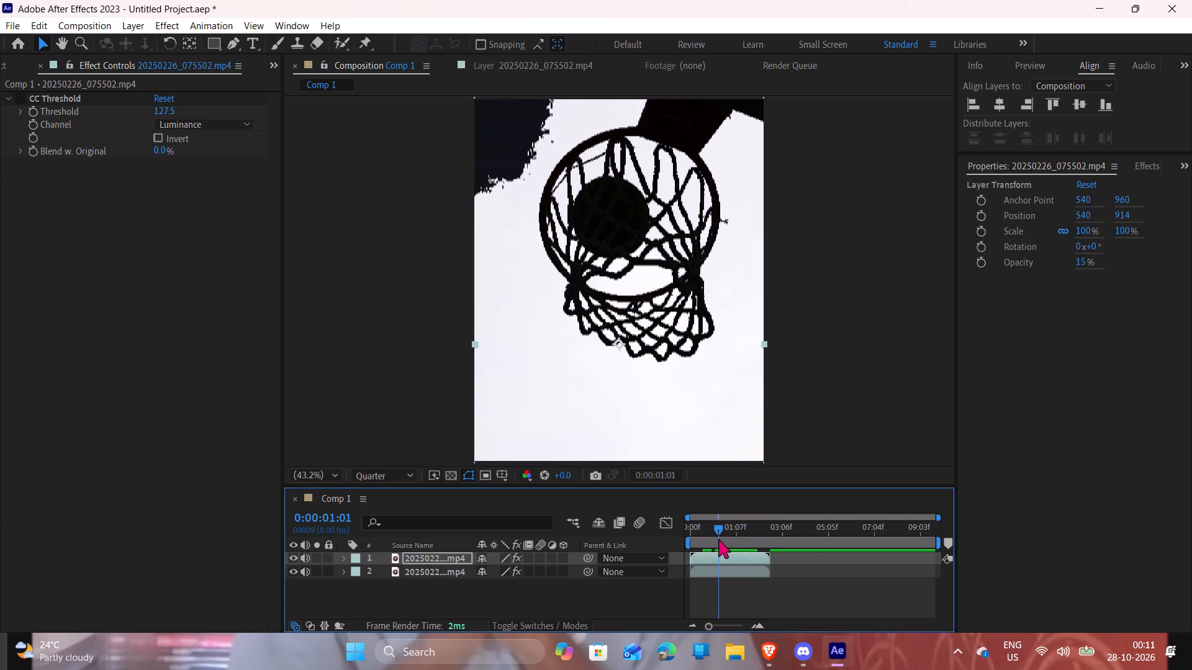
left_click_drag(718, 539, 716, 539)
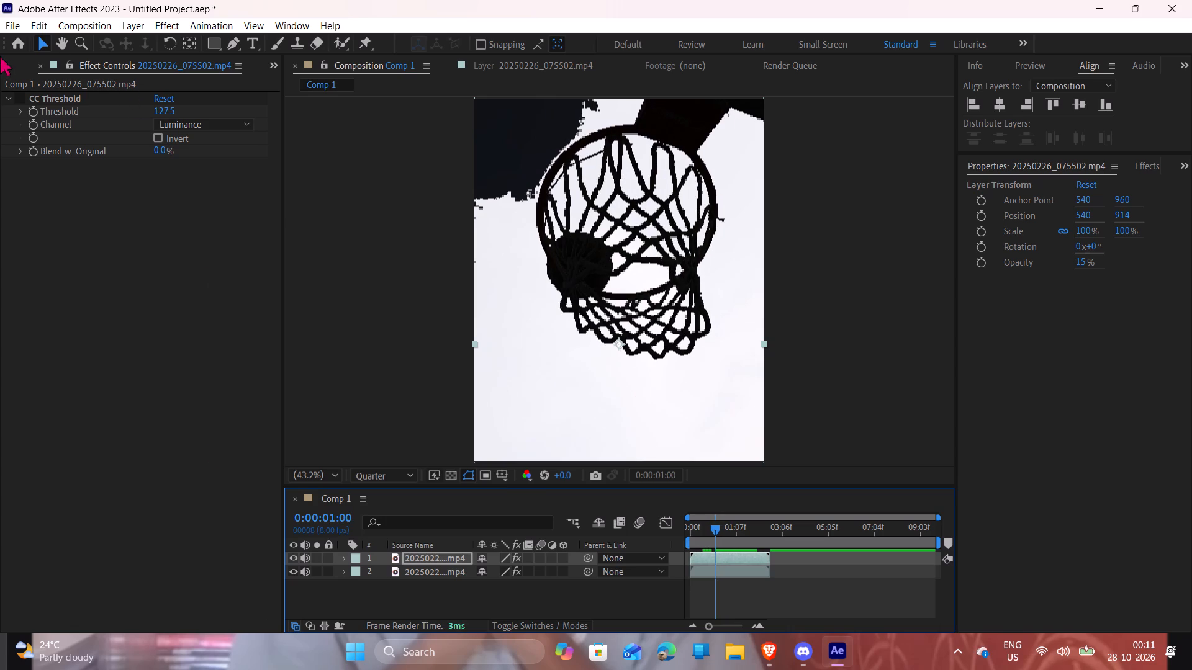
left_click(0, 56)
left_click(7, 69)
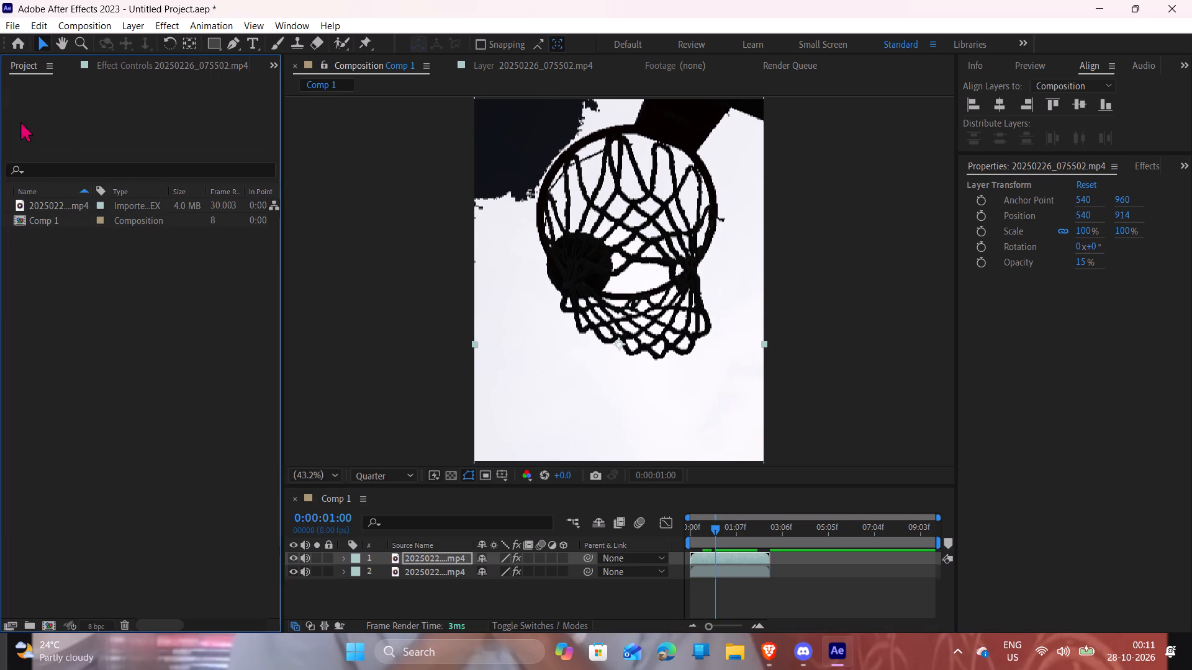
double_click(115, 347)
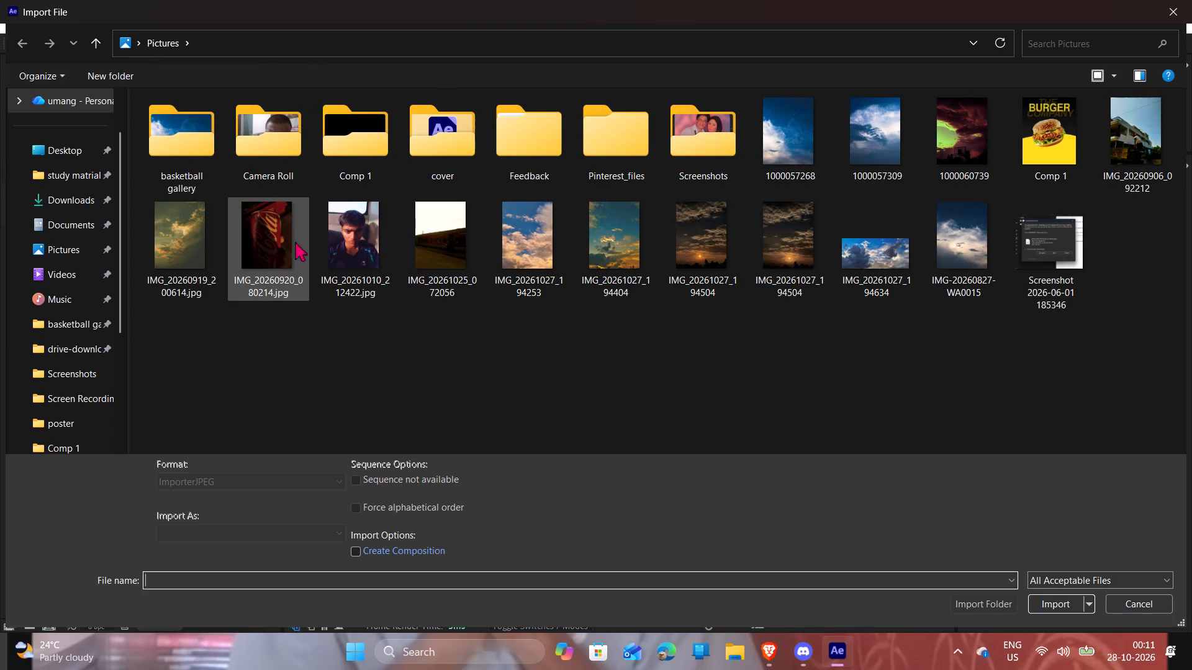
double_click(795, 133)
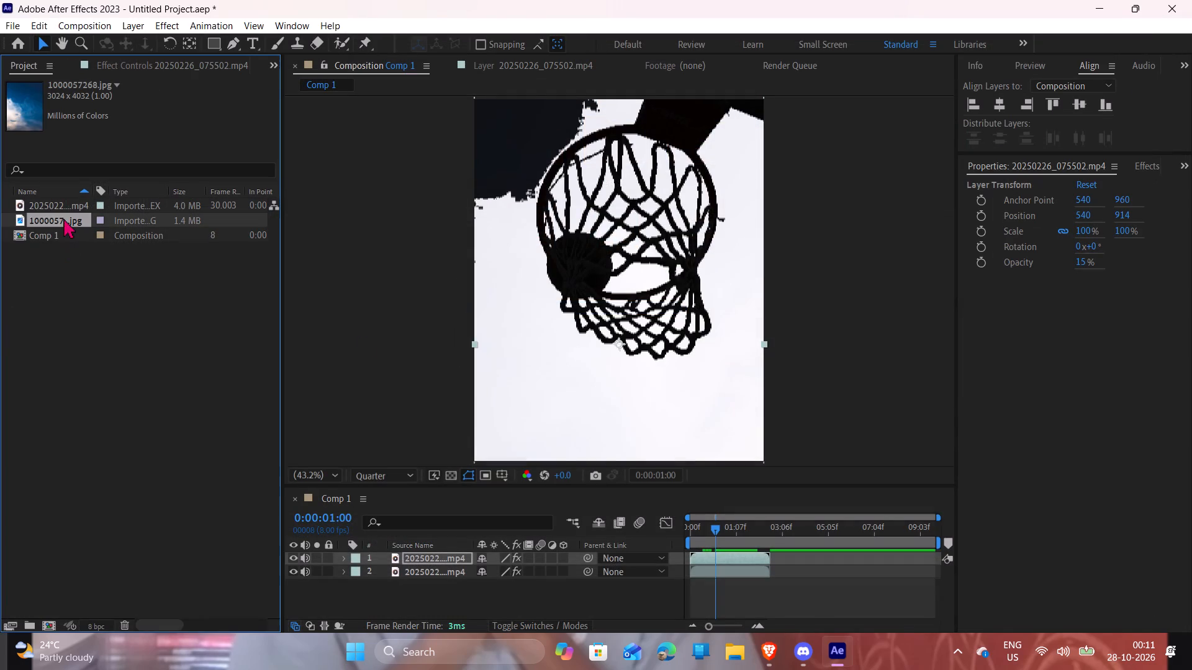
Add the sky photo to Comp 1 between the two basketball clips, scaled to 27% and positioned at about 567, 646.
left_click_drag(63, 219, 74, 215)
left_click_drag(74, 215, 683, 231)
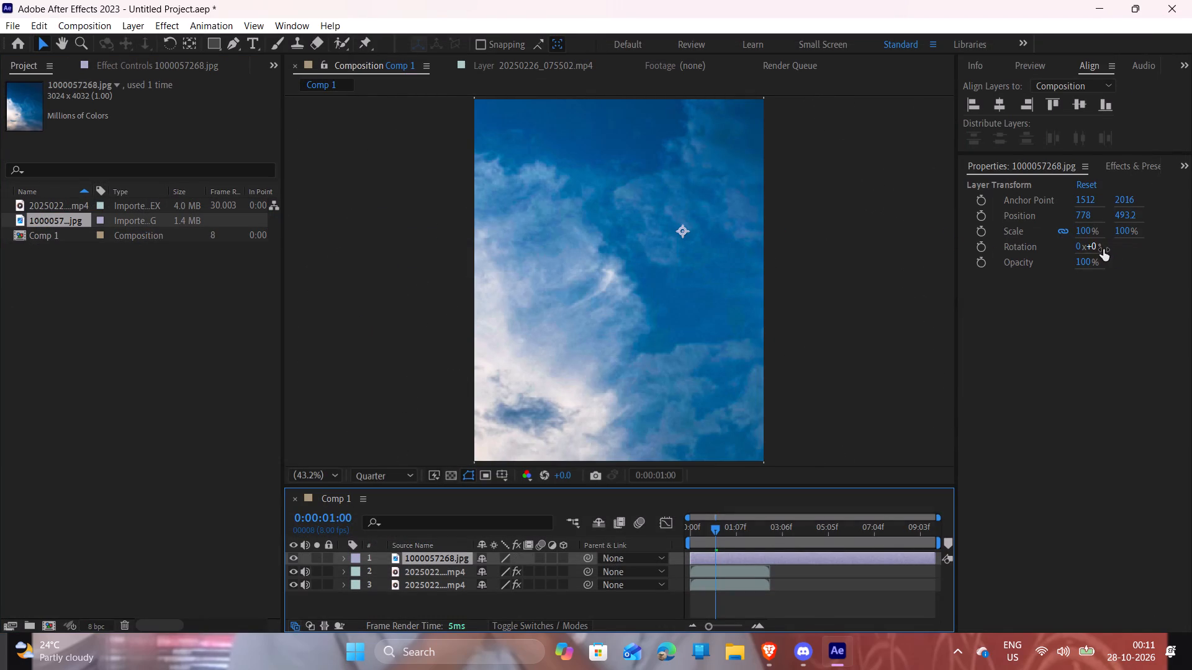
left_click_drag(1097, 231, 1044, 239)
left_click_drag(687, 267, 631, 305)
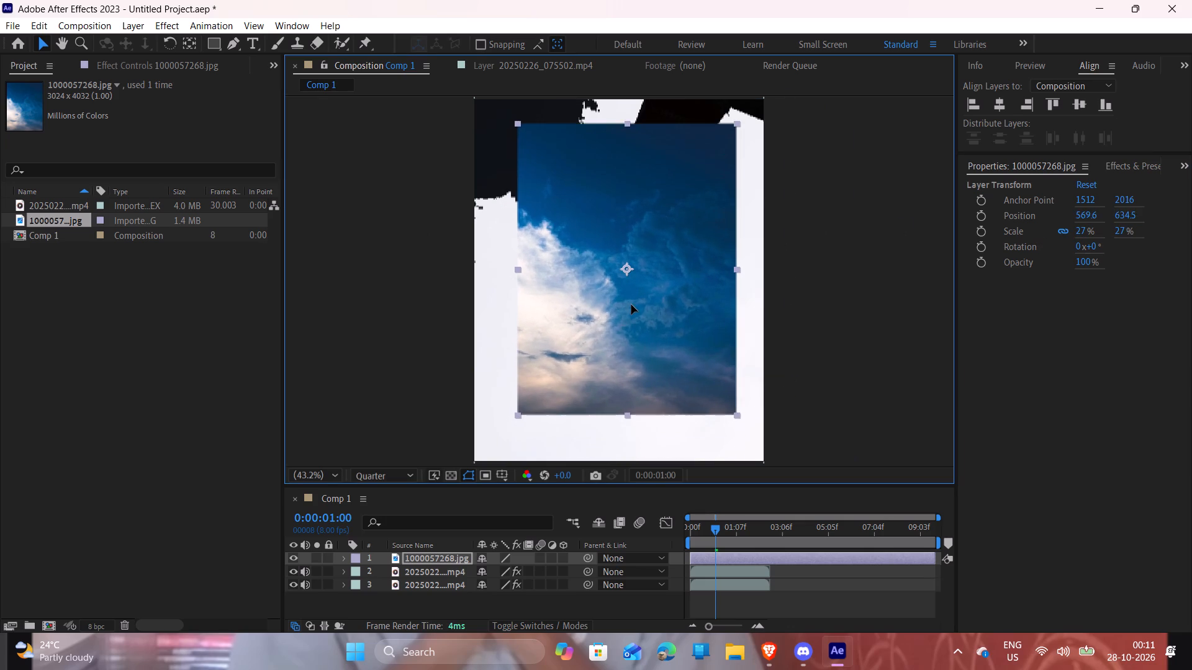
left_click_drag(631, 305, 631, 308)
left_click_drag(454, 555, 451, 581)
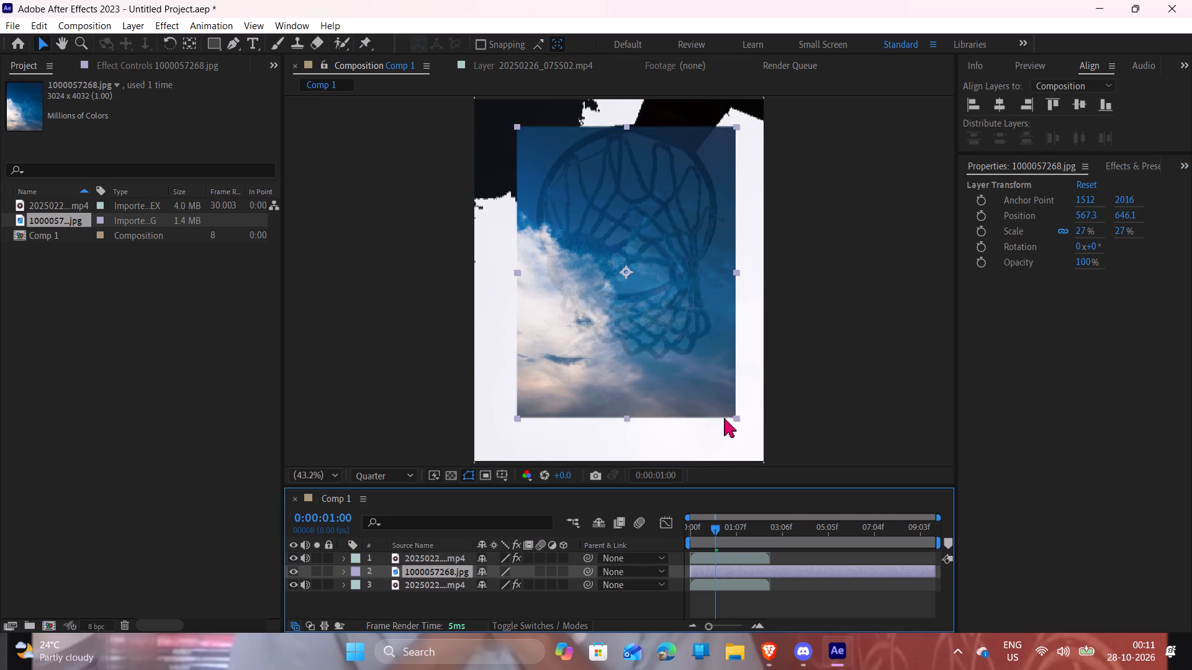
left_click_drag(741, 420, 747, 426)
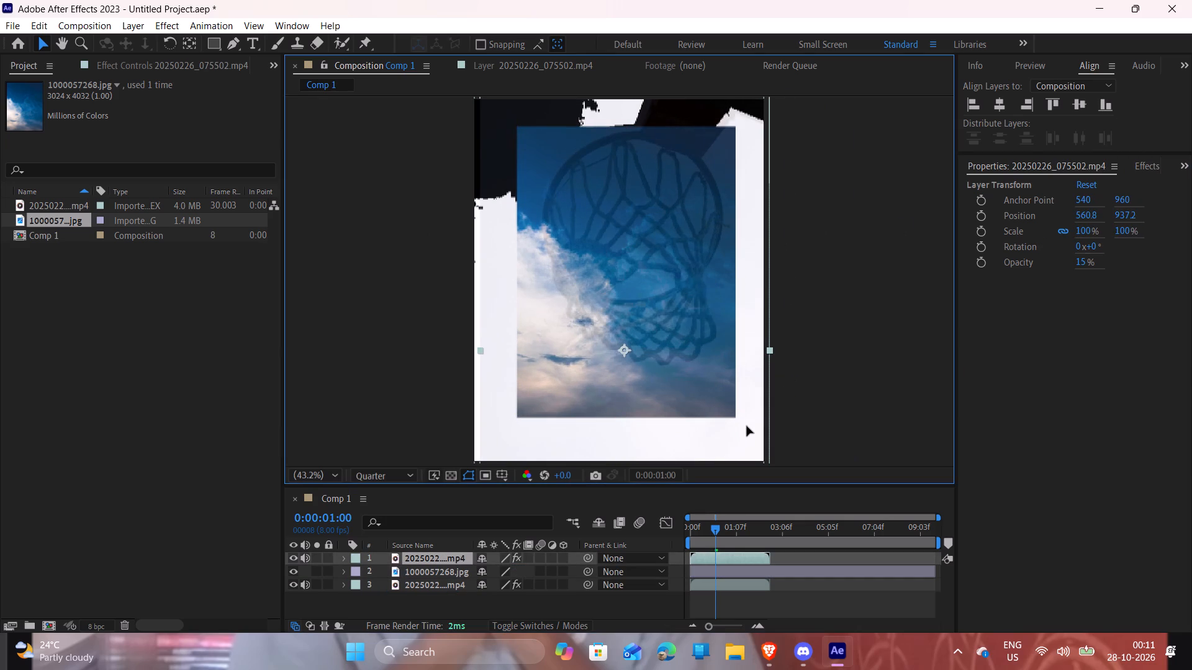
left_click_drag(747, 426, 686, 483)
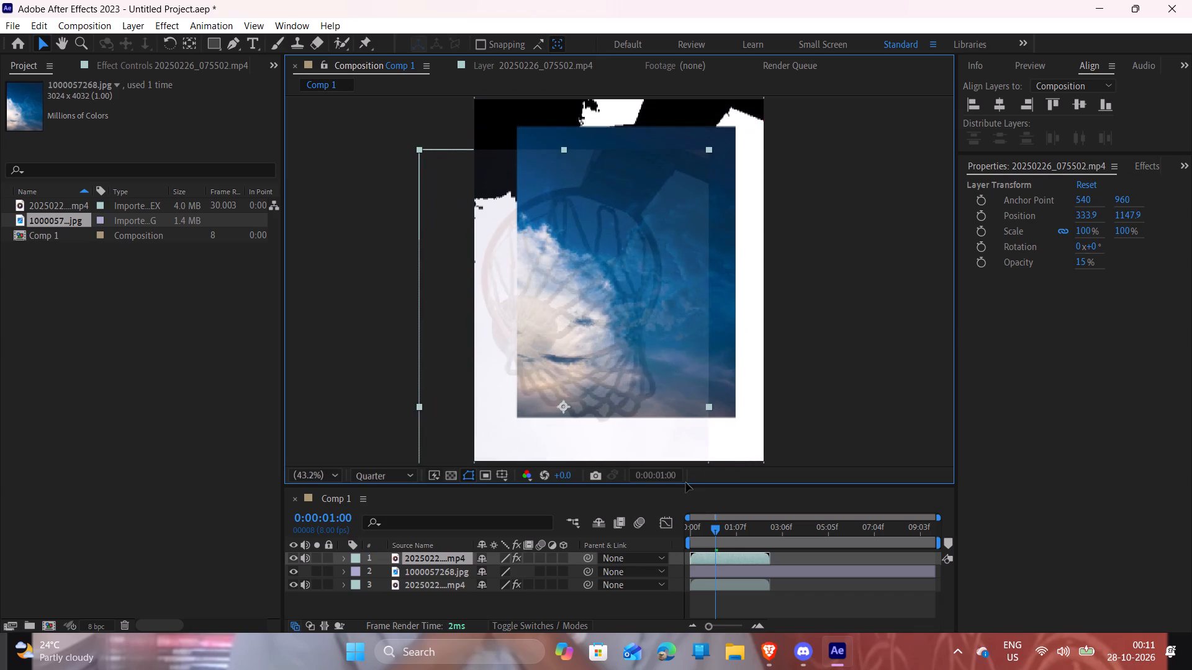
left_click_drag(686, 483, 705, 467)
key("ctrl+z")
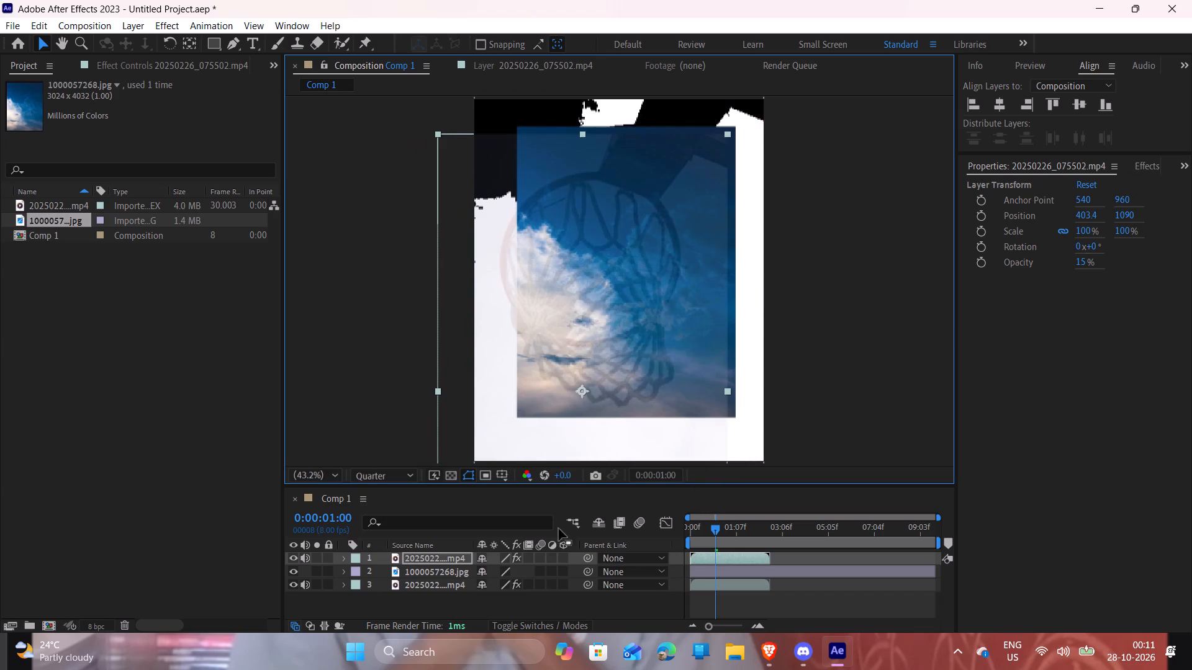
Resize the sky photo layer to about 27.9% wide by 30.6% high, leaving a margin inside the composition frame.
left_click(445, 575)
left_click_drag(735, 418, 764, 457)
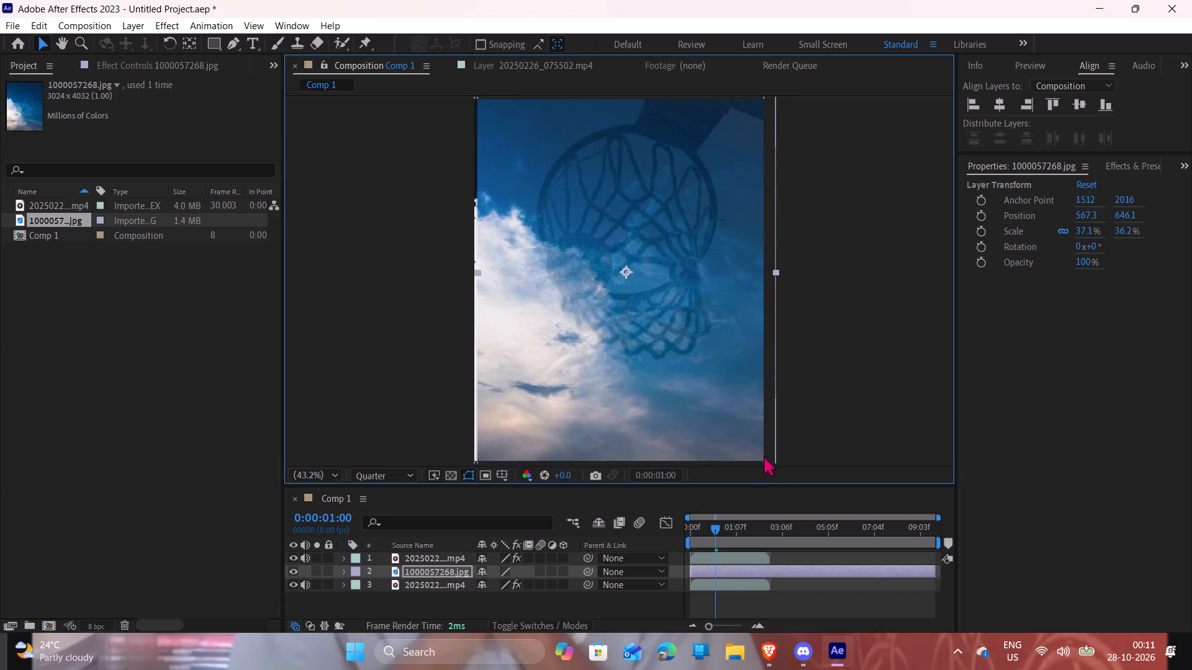
left_click_drag(764, 457, 739, 437)
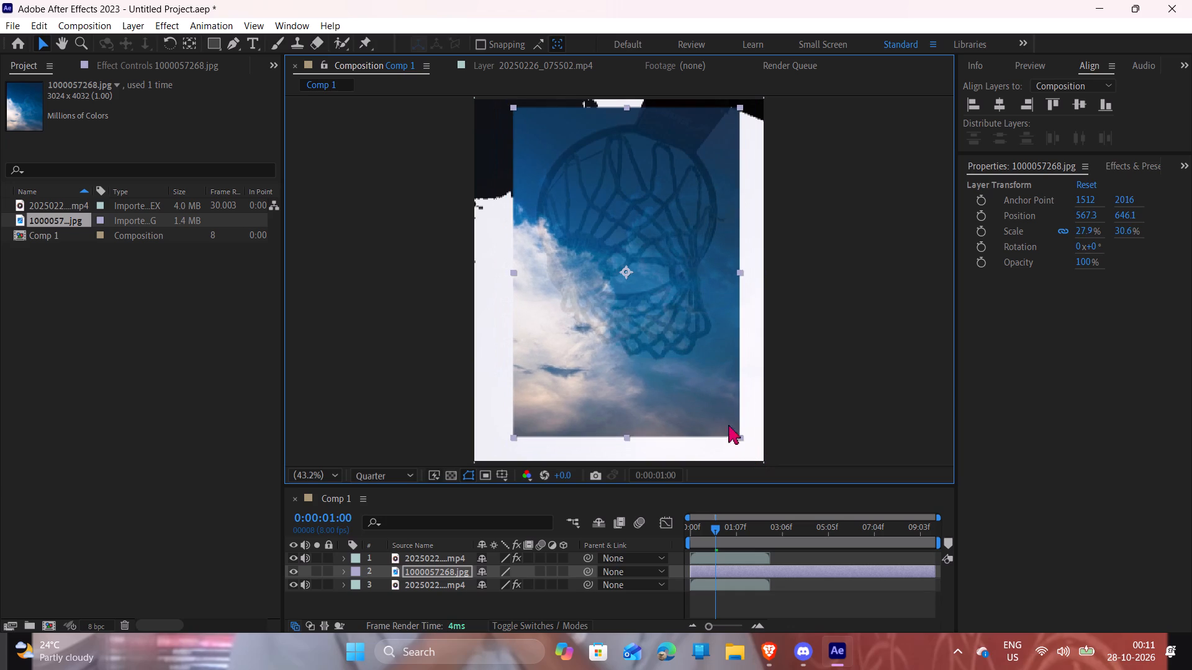
Draw a rectangular mask around the sky photo layer, leaving its side edges inside it, and feather the mask to 894 pixels.
left_click(219, 43)
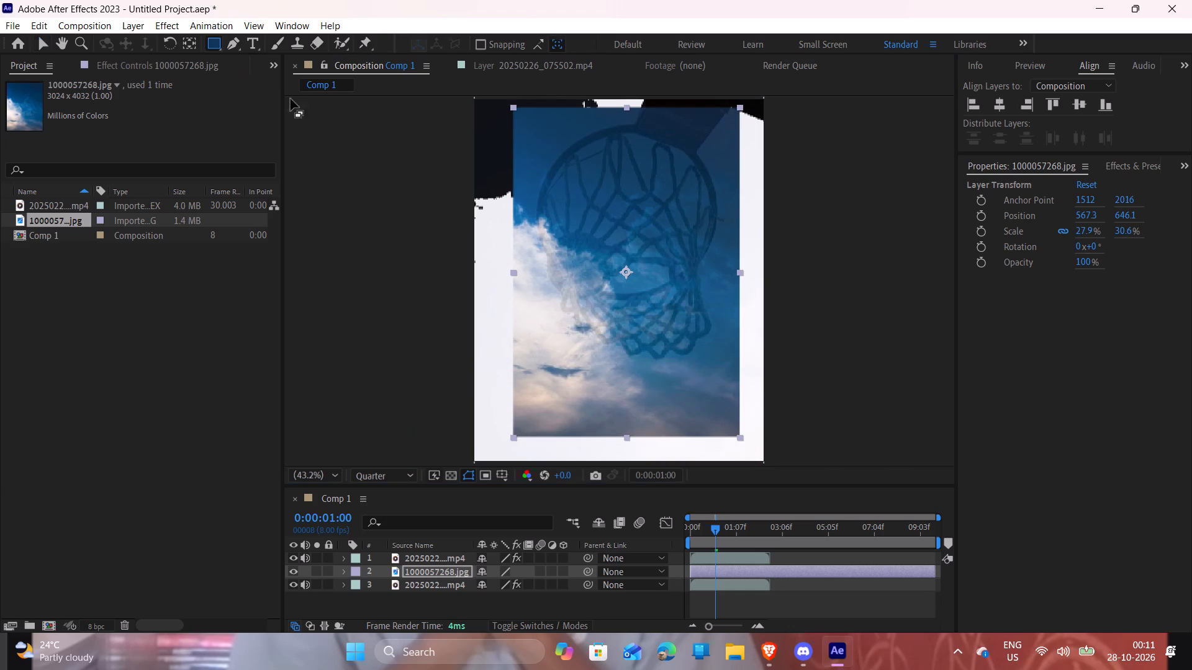
left_click_drag(491, 110, 781, 513)
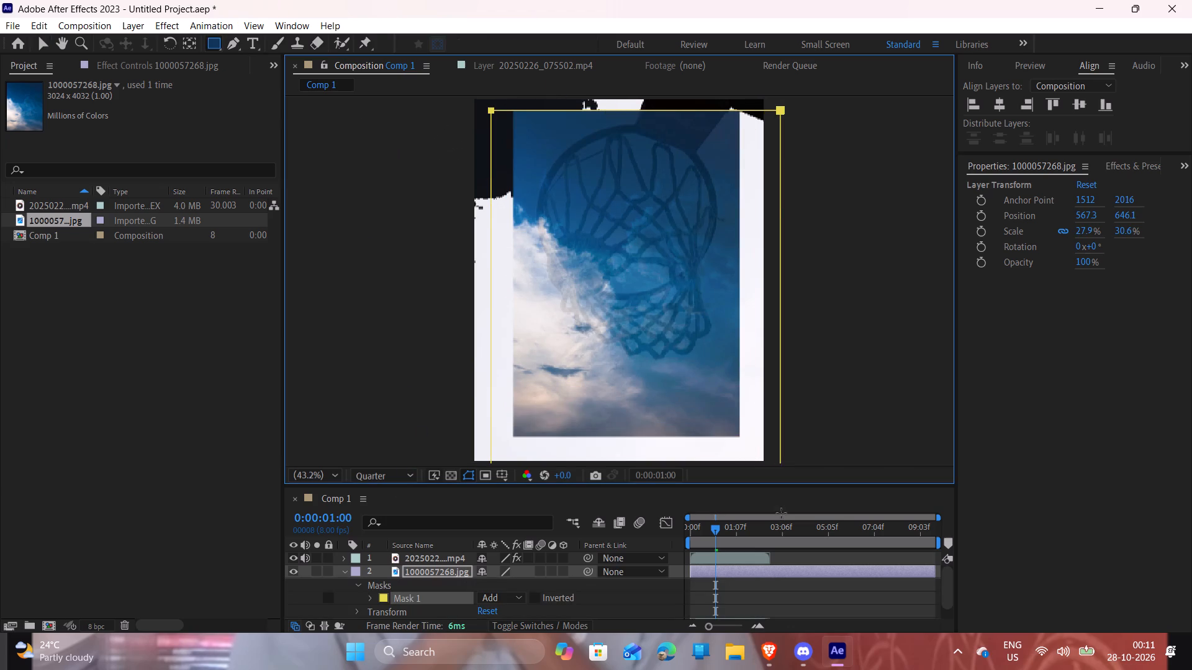
left_click_drag(781, 513, 753, 435)
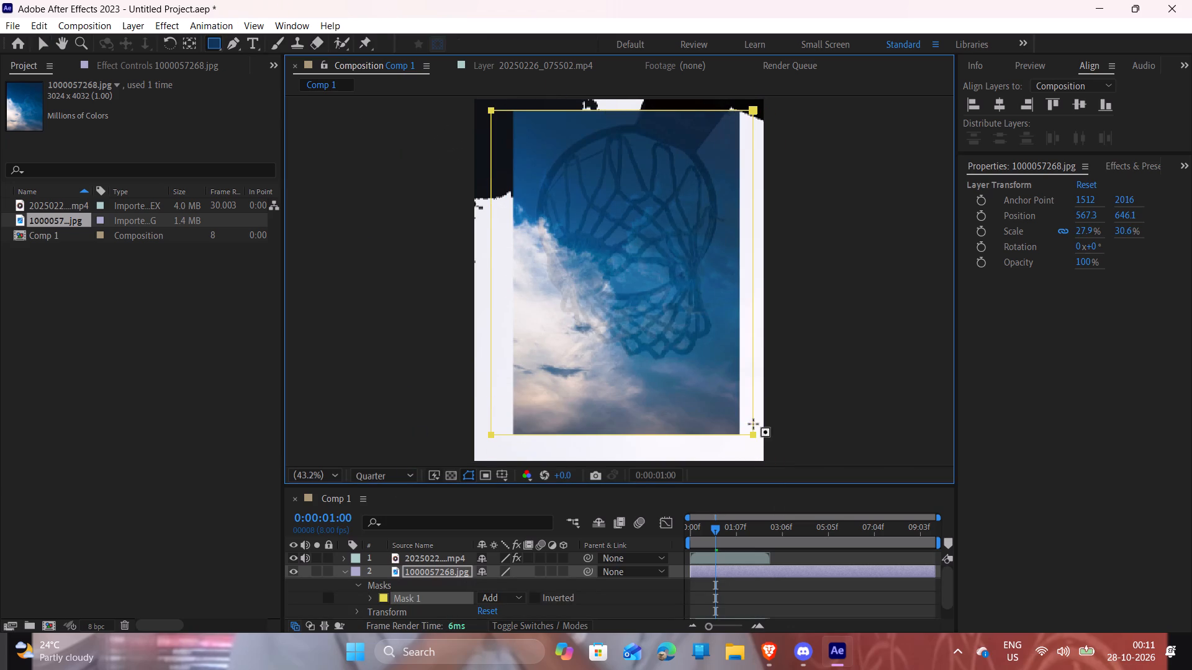
key("f")
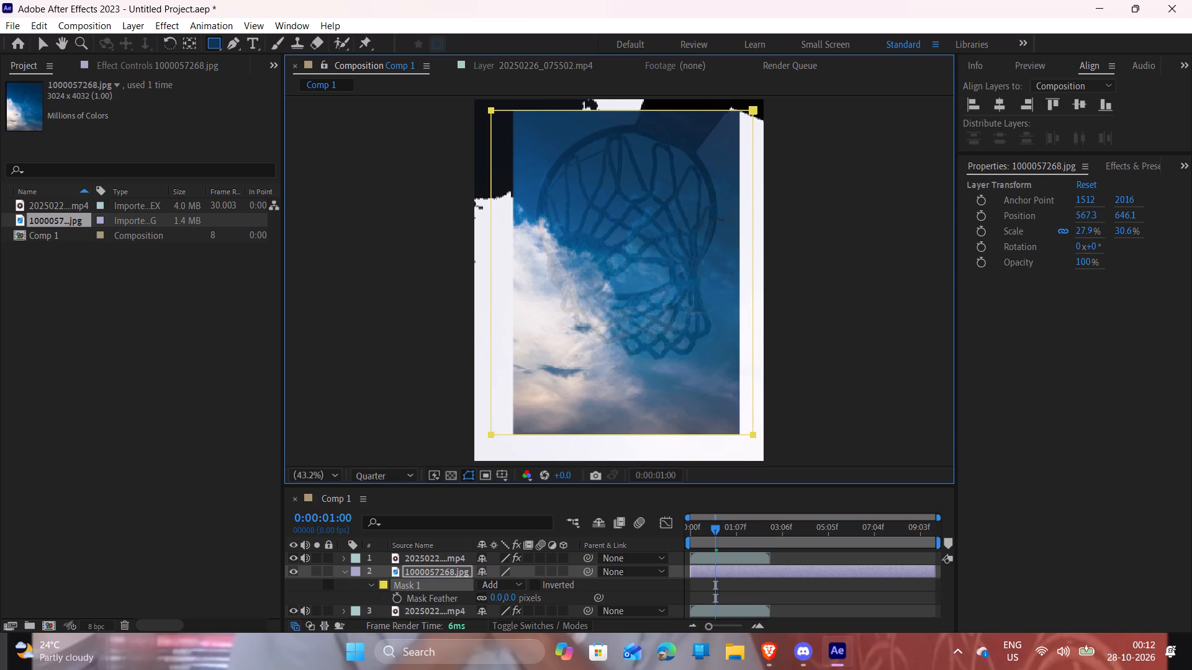
left_click_drag(505, 596, 684, 577)
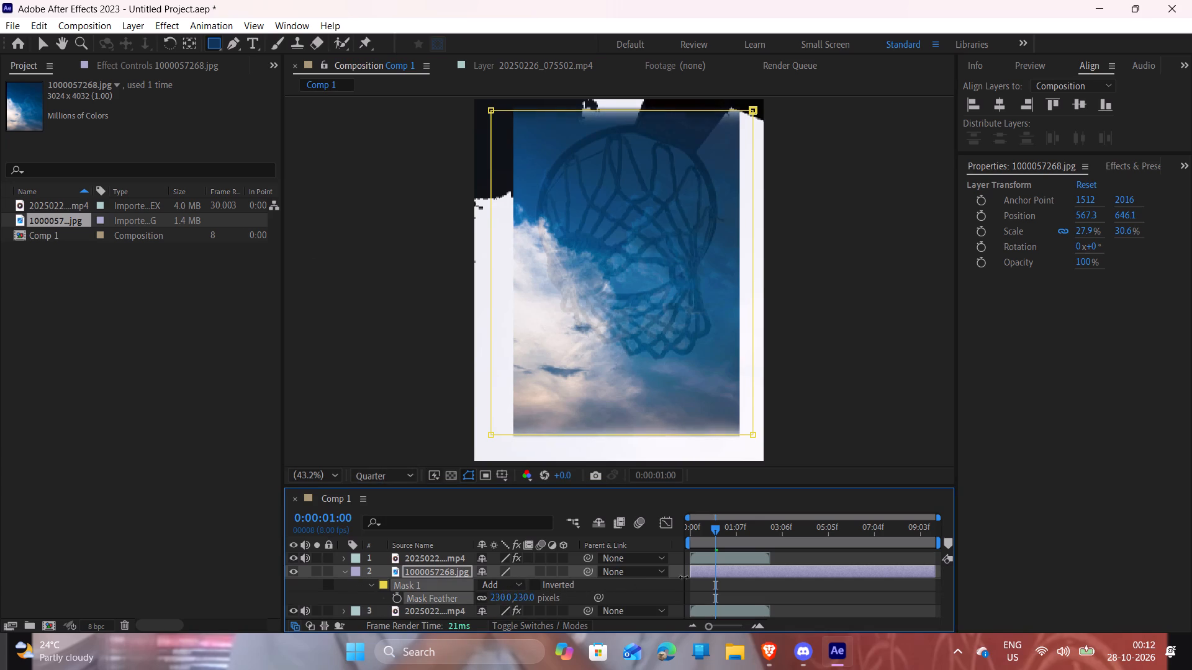
left_click_drag(684, 577, 1117, 514)
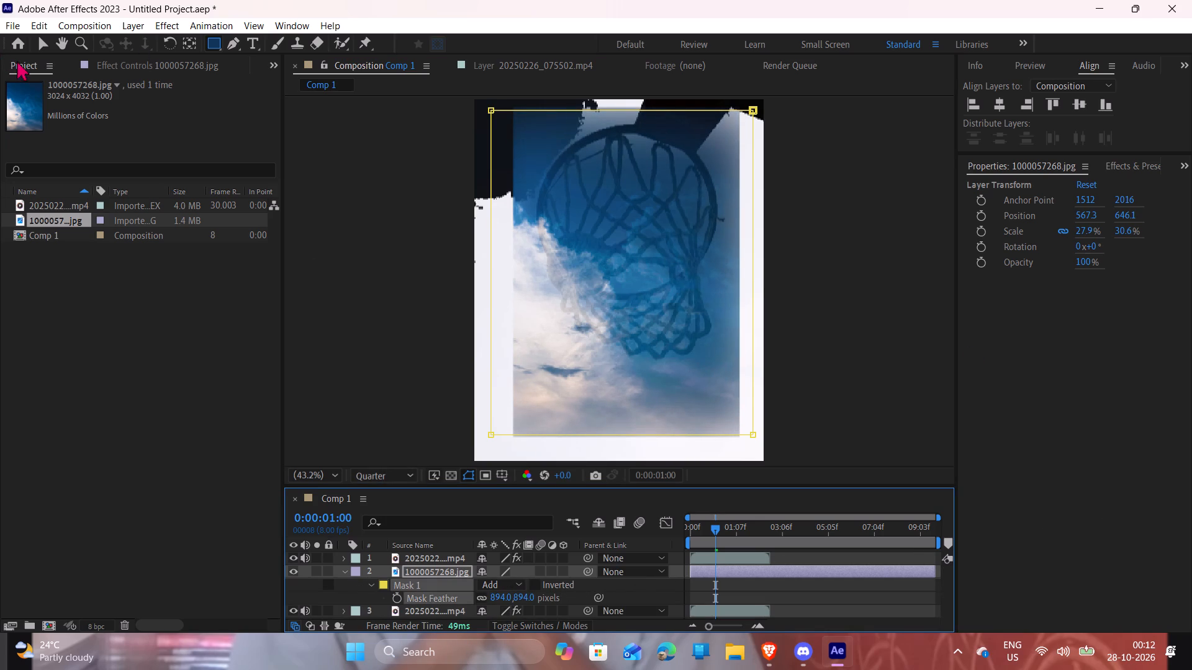
left_click(52, 48)
left_click(38, 40)
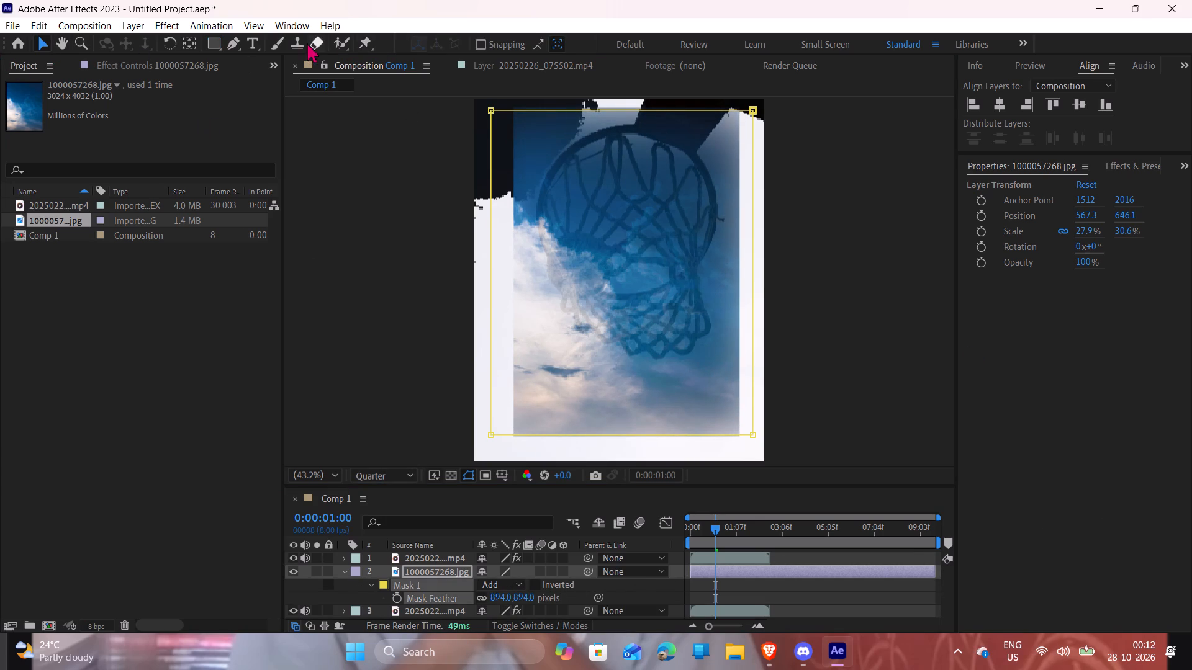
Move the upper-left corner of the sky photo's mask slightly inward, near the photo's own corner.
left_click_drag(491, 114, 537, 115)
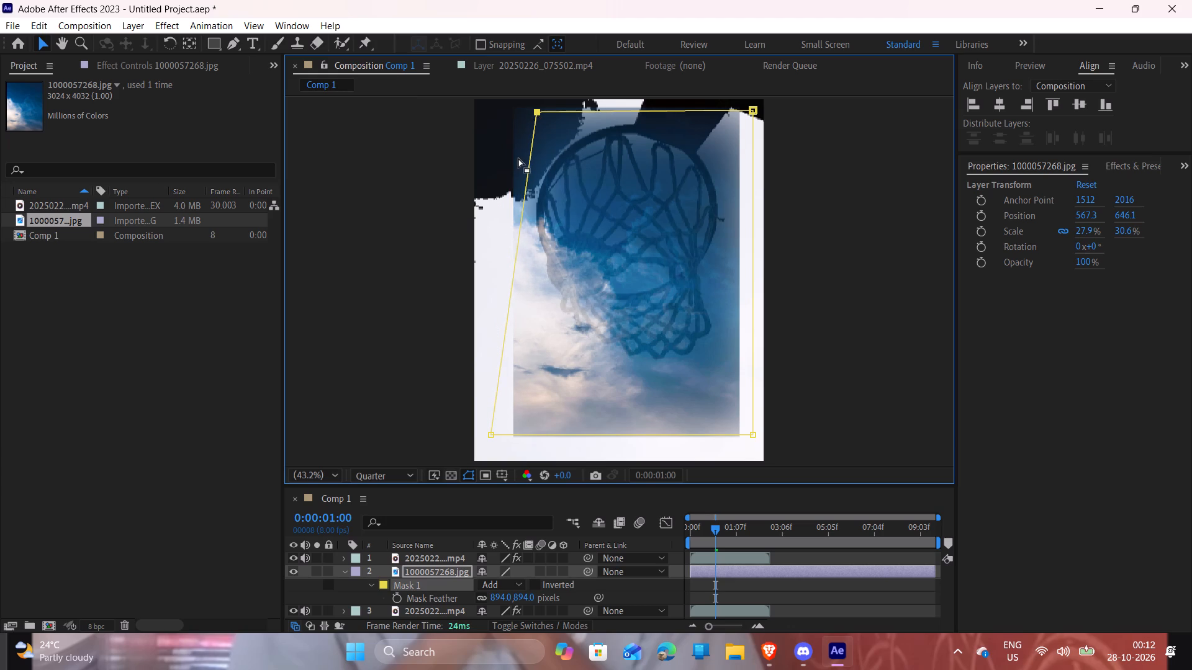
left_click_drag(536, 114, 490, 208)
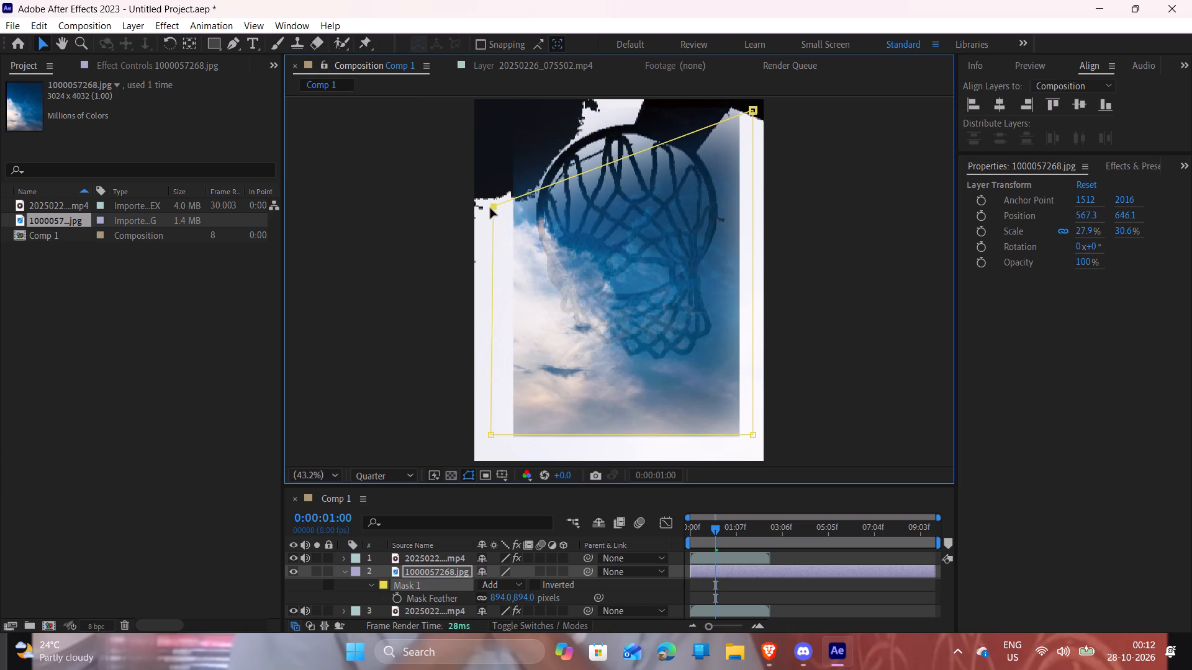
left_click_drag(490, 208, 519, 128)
Scale the sky photo layer up proportionally to about 34.9% by 38.2%.
left_click_drag(1095, 229, 1090, 219)
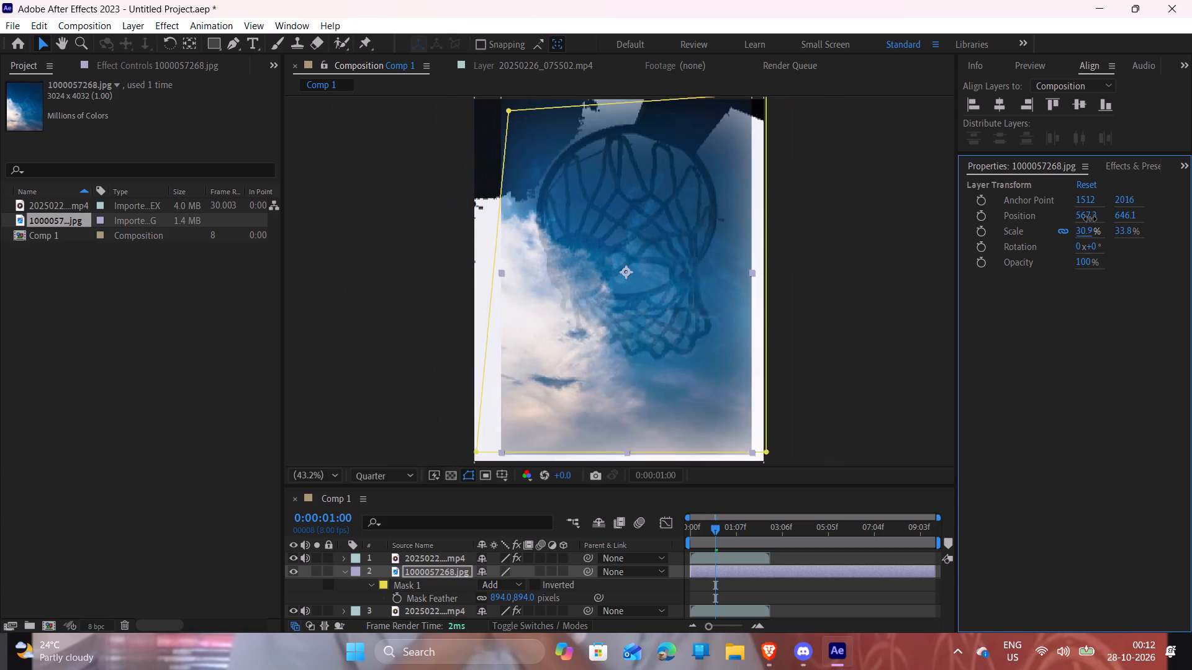
left_click_drag(1090, 219, 1096, 220)
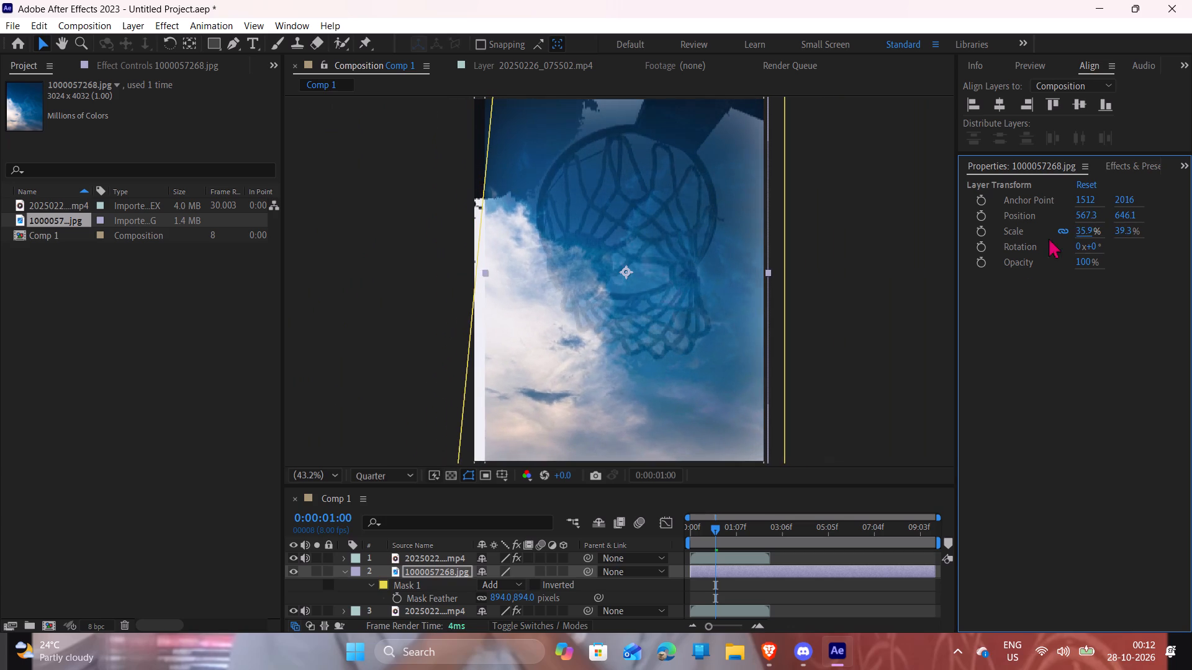
Reshape the sky photo's mask by pulling its two lower corners below the composition frame and its upper-left corner outside the frame.
scroll(1007, 264, "down", 1)
scroll(841, 287, "down", 1)
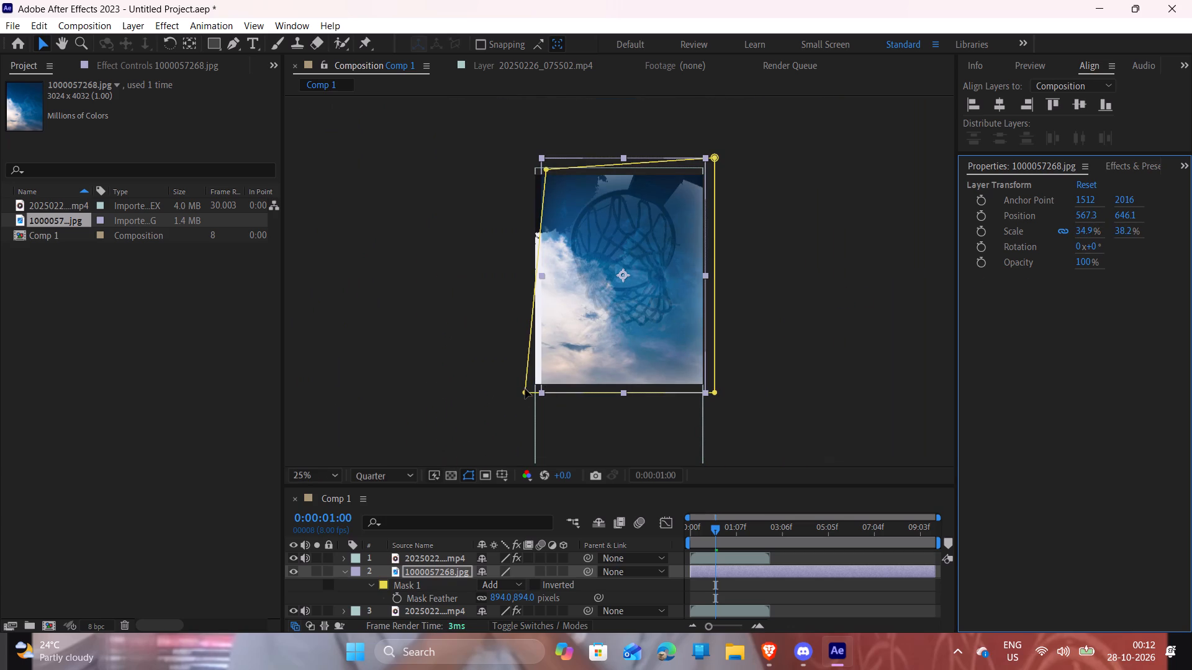
left_click_drag(524, 391, 575, 363)
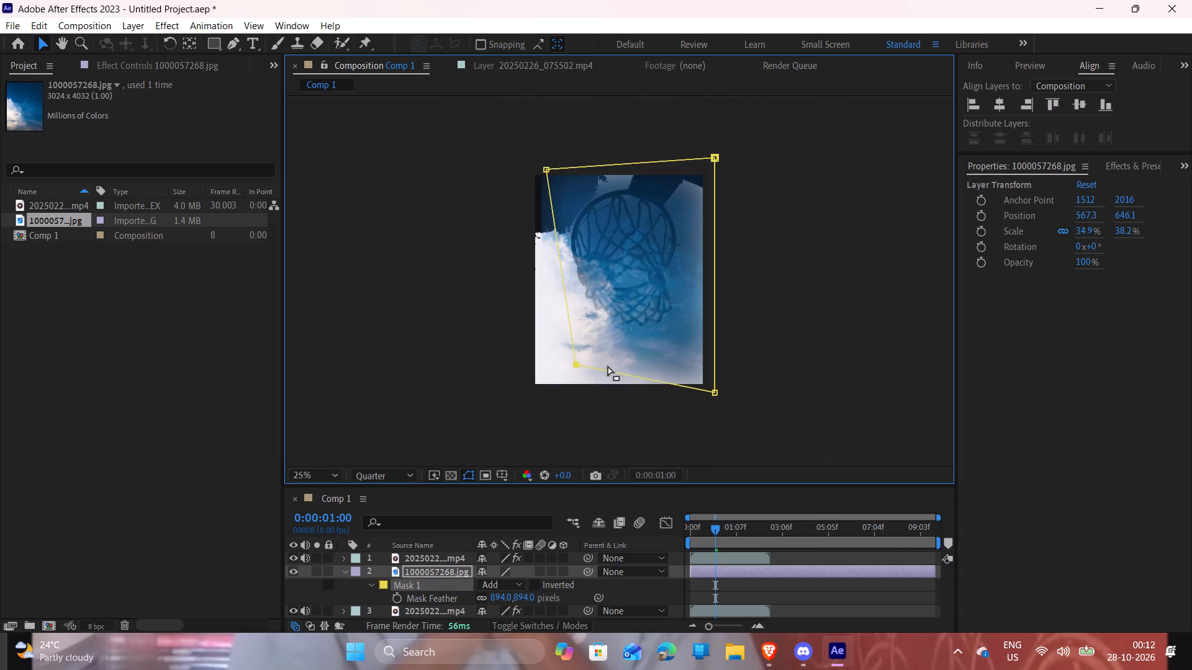
left_click_drag(716, 395, 652, 413)
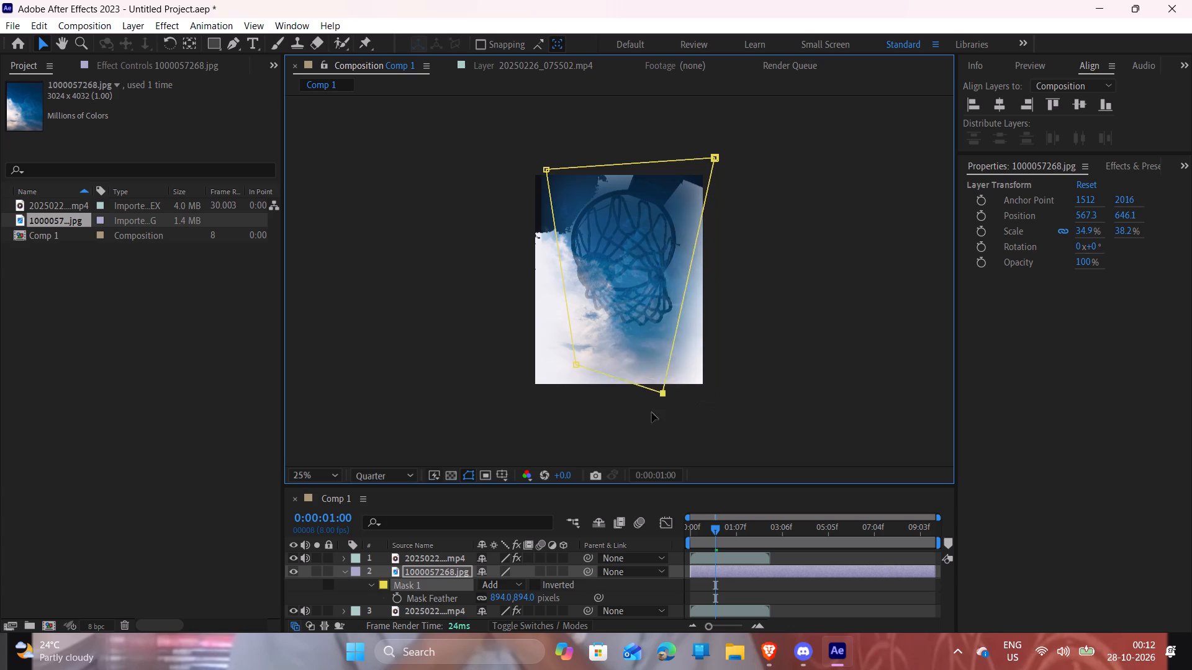
left_click_drag(652, 413, 679, 566)
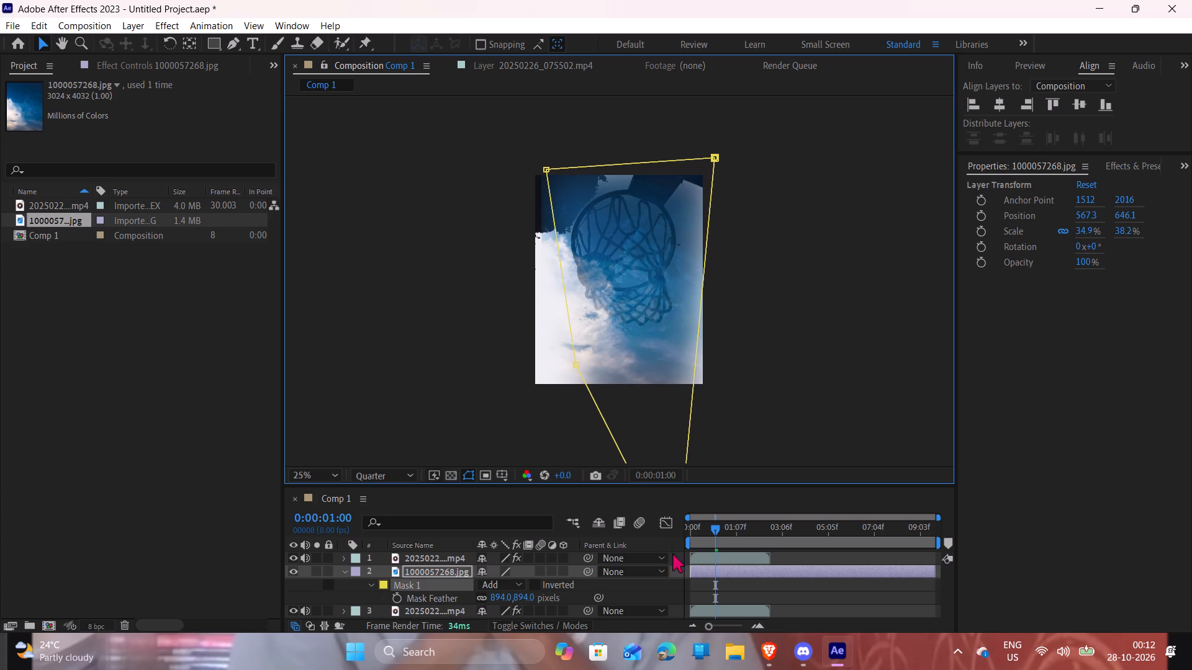
left_click_drag(579, 366, 535, 418)
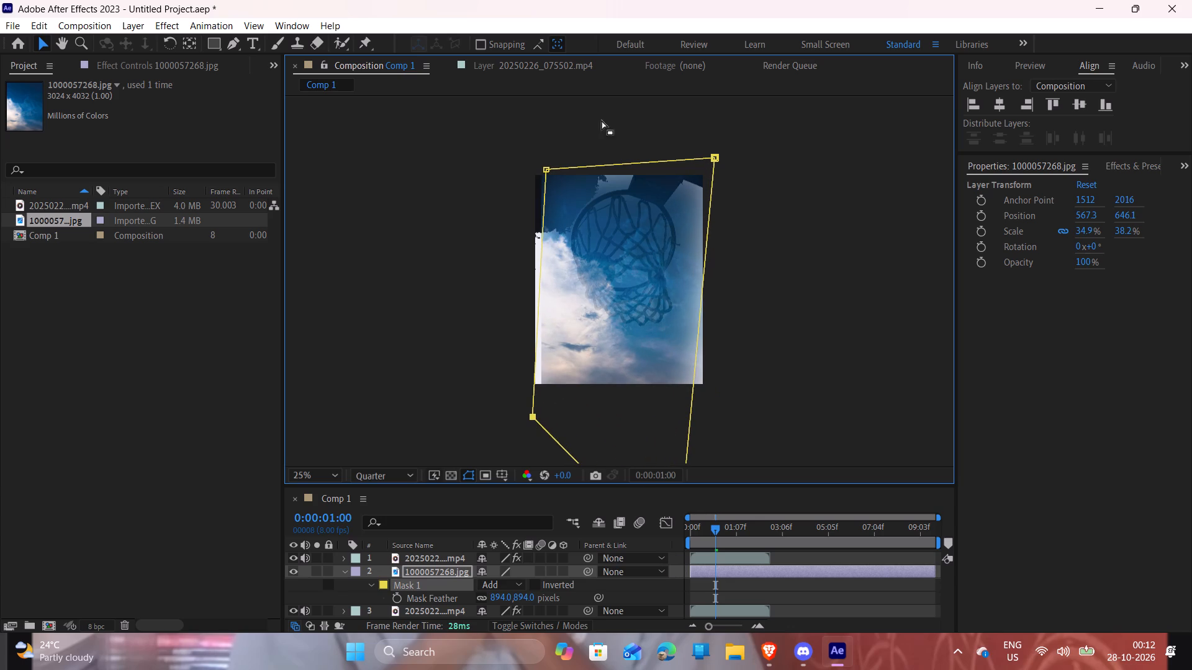
left_click_drag(551, 173, 455, 197)
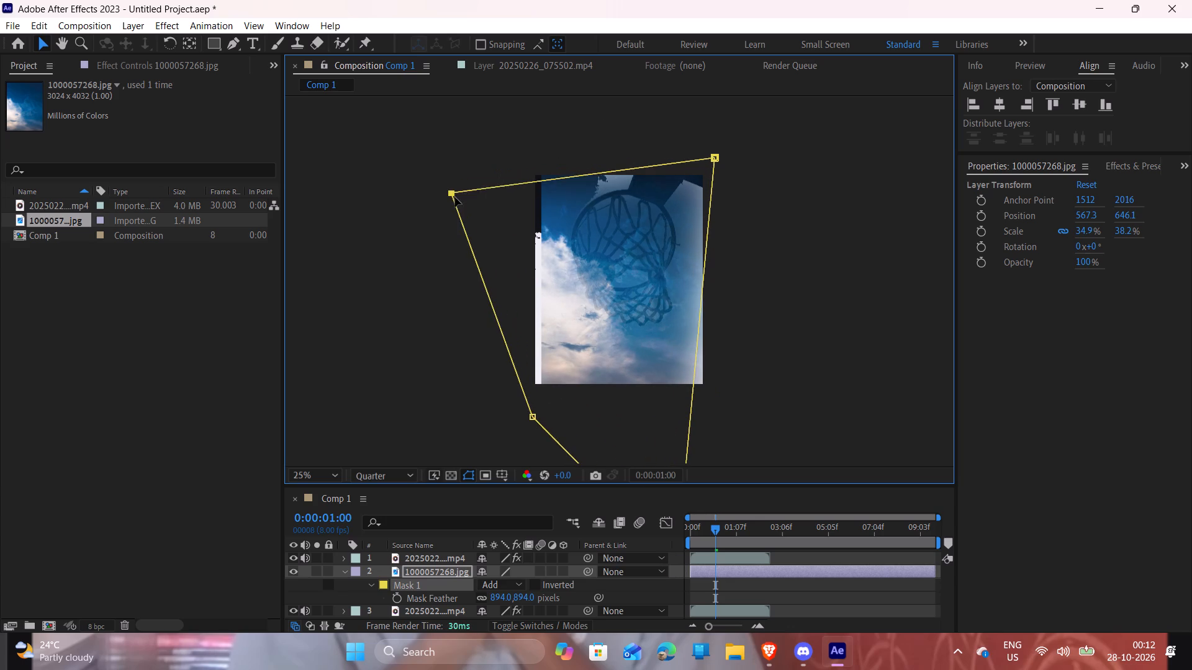
left_click_drag(455, 197, 495, 162)
left_click_drag(586, 284, 579, 284)
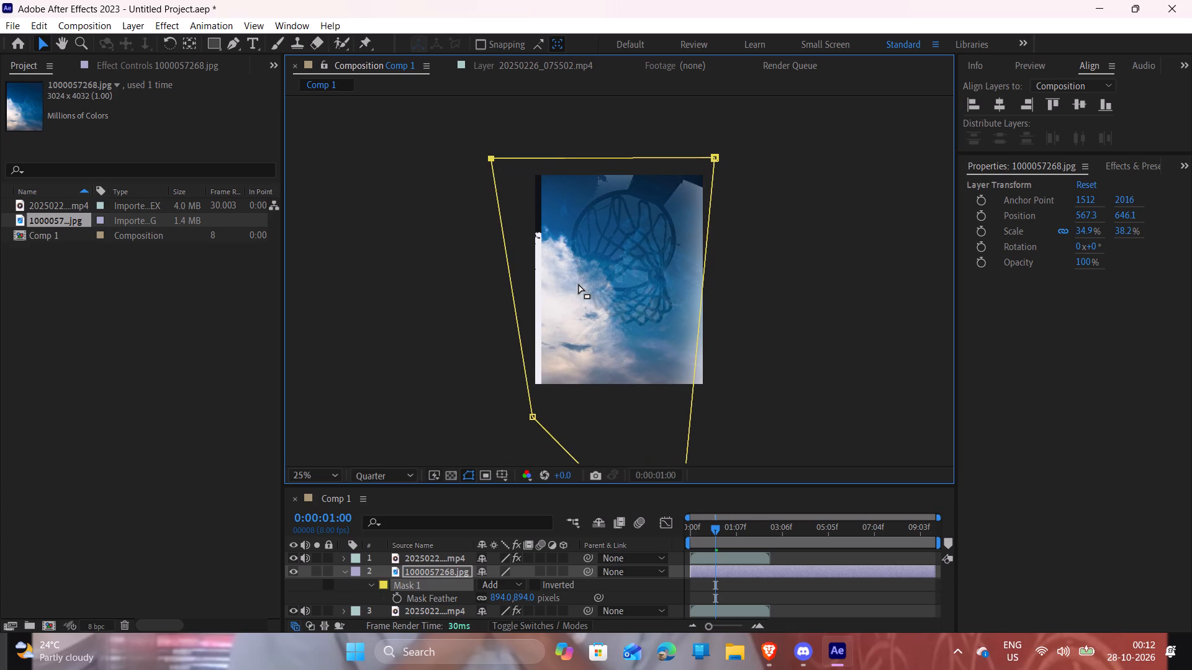
left_click_drag(579, 284, 608, 282)
Shift the sky photo to X position 509.3 and scale it to 43.1% by 47.2% so it covers the whole frame.
left_click_drag(1085, 218, 1040, 221)
left_click_drag(1128, 230, 1139, 230)
left_click(906, 290)
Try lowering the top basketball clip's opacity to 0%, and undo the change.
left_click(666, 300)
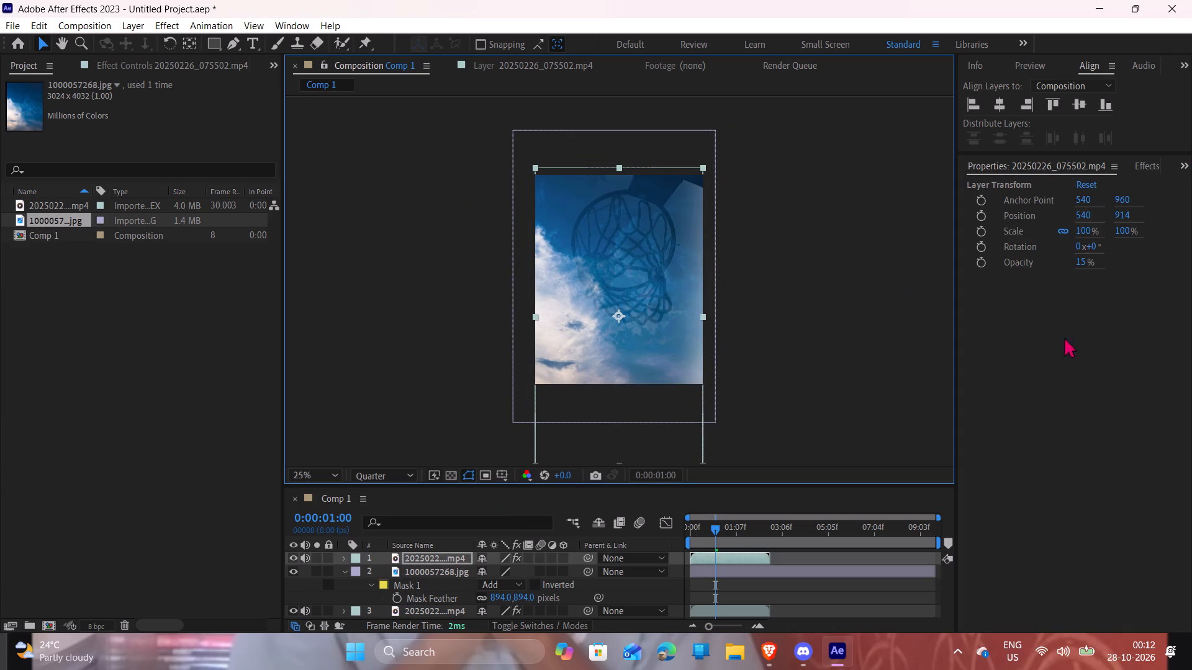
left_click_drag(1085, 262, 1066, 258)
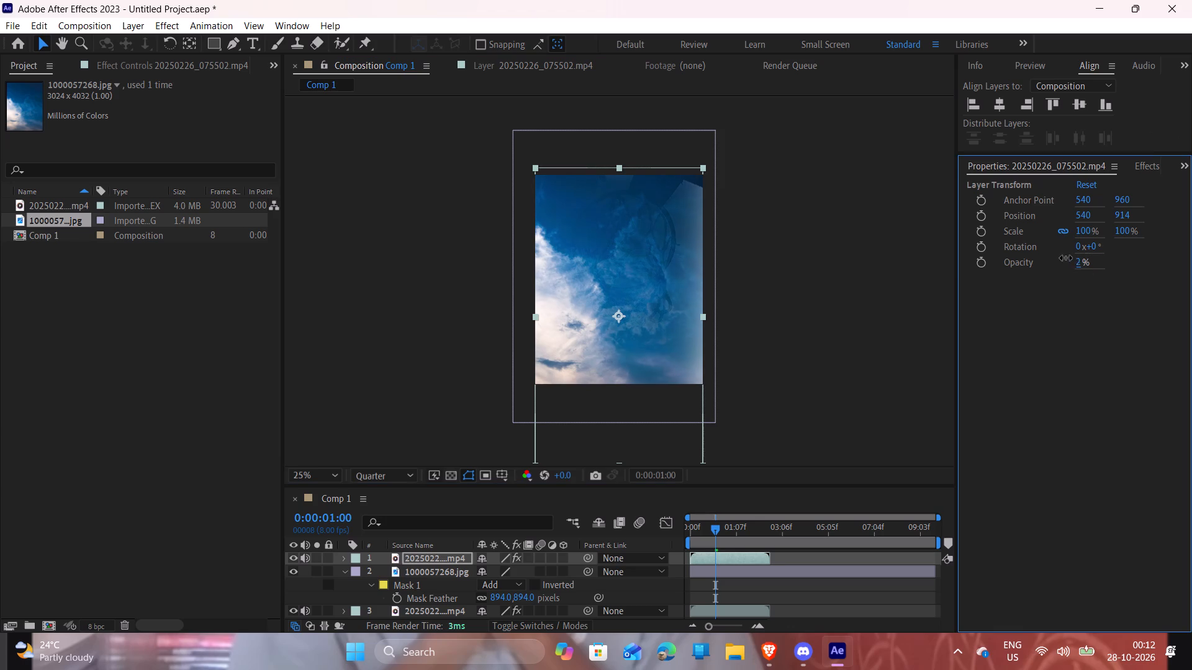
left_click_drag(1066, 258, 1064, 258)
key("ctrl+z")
Lower the sky photo layer's opacity to 51% and move the current time to 0:00:01:01 to check the blend.
left_click(442, 572)
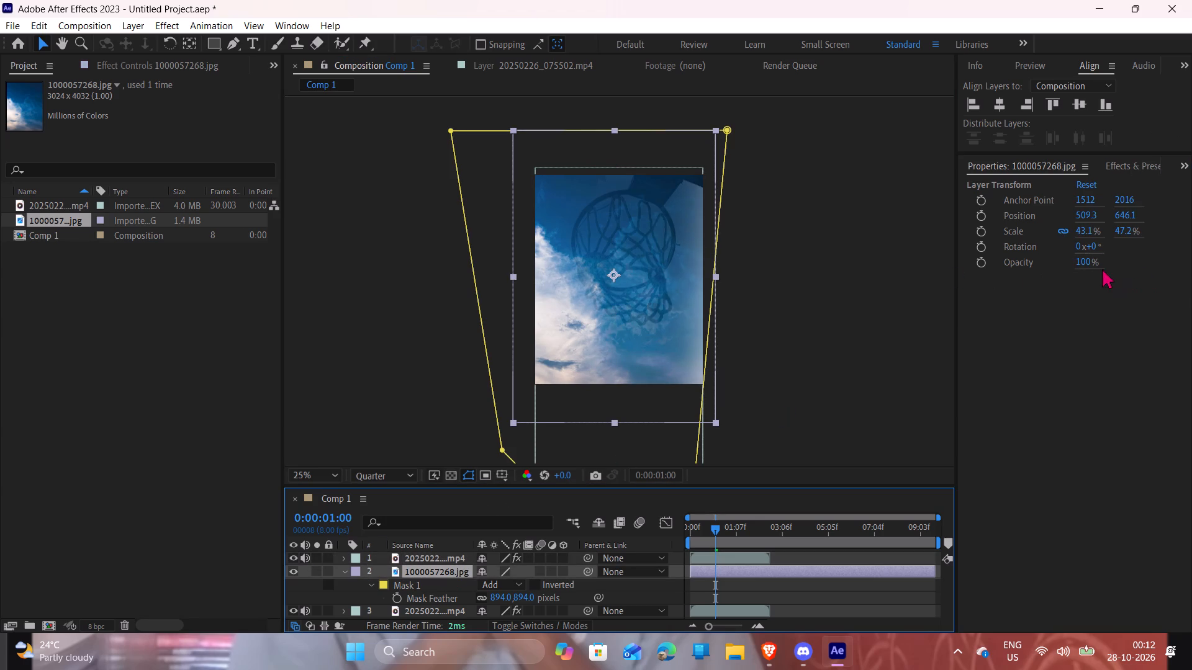
left_click_drag(1088, 264, 1072, 267)
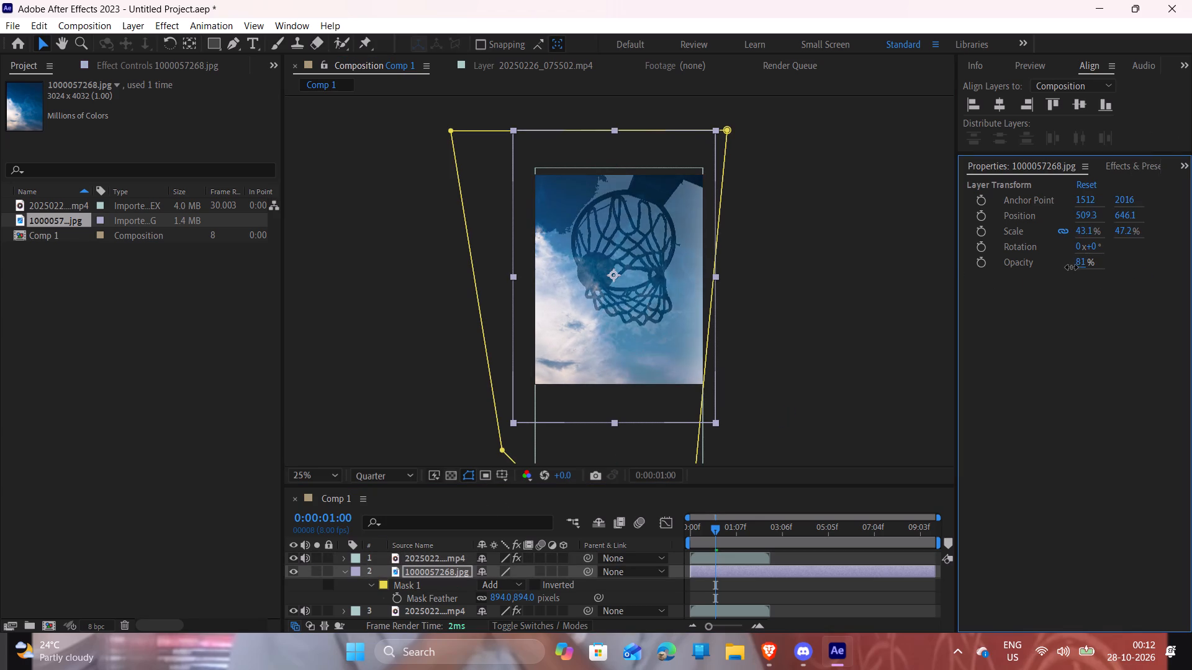
left_click_drag(1072, 267, 1054, 267)
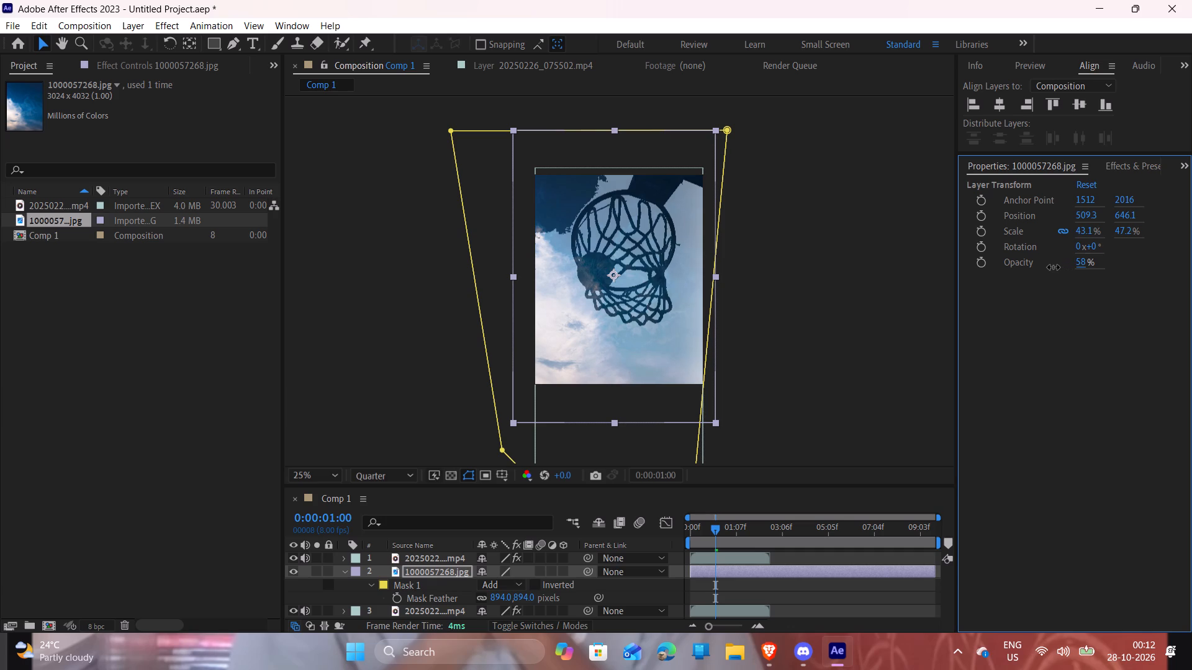
left_click_drag(1054, 267, 1048, 267)
left_click(180, 313)
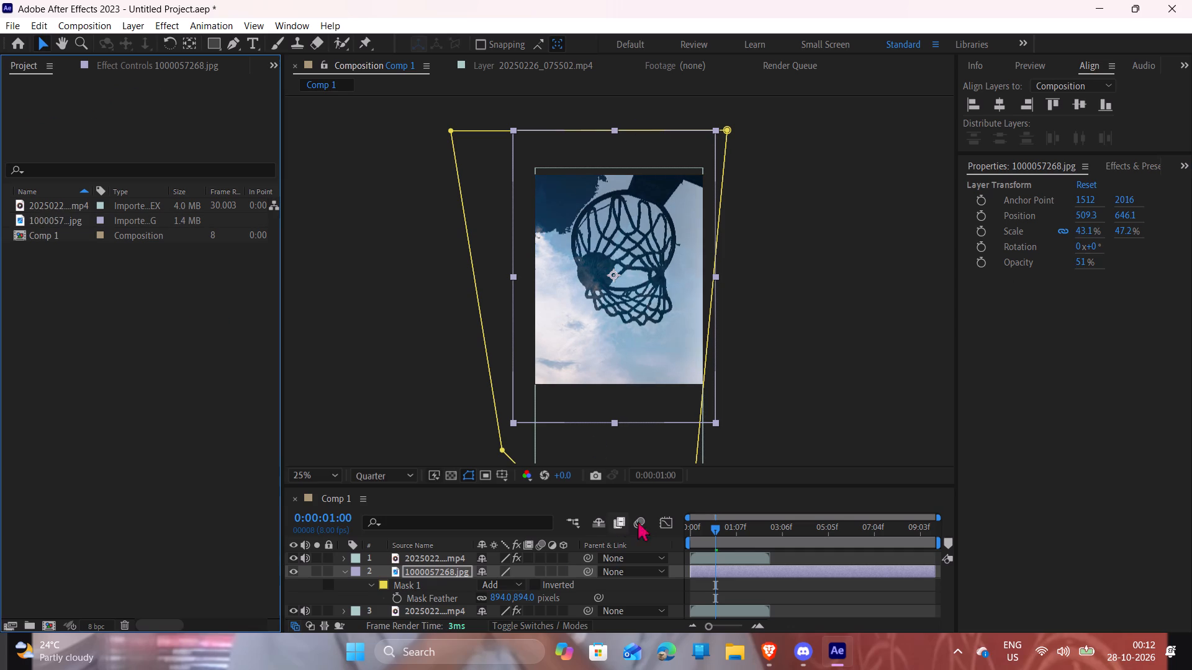
left_click(713, 527)
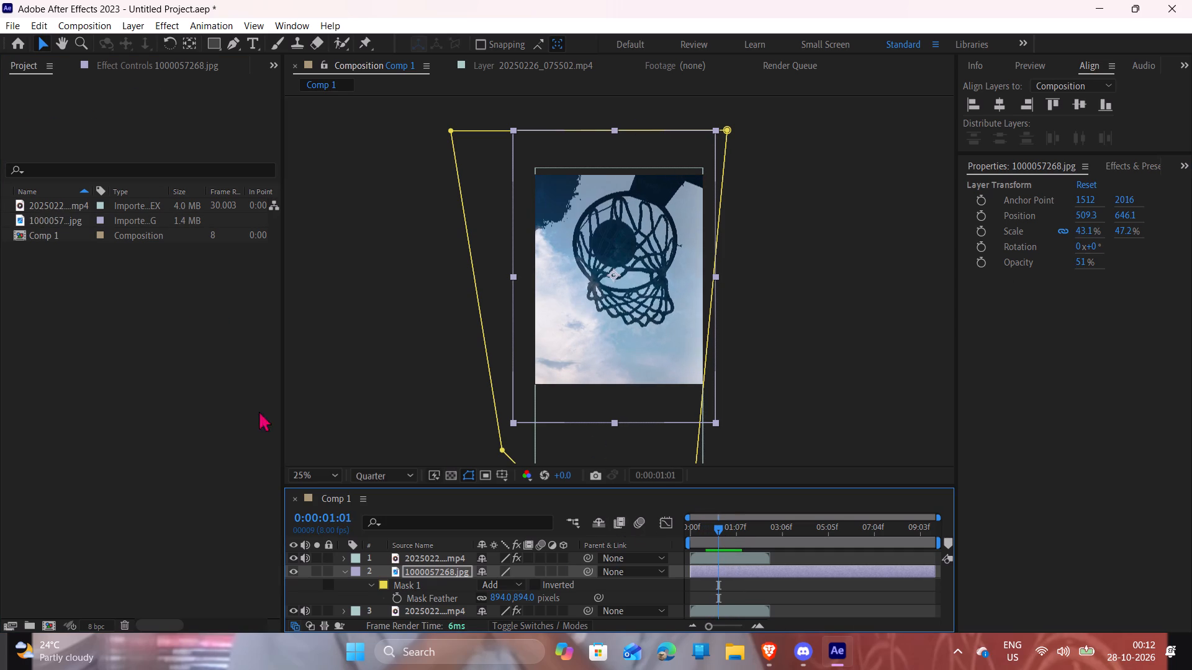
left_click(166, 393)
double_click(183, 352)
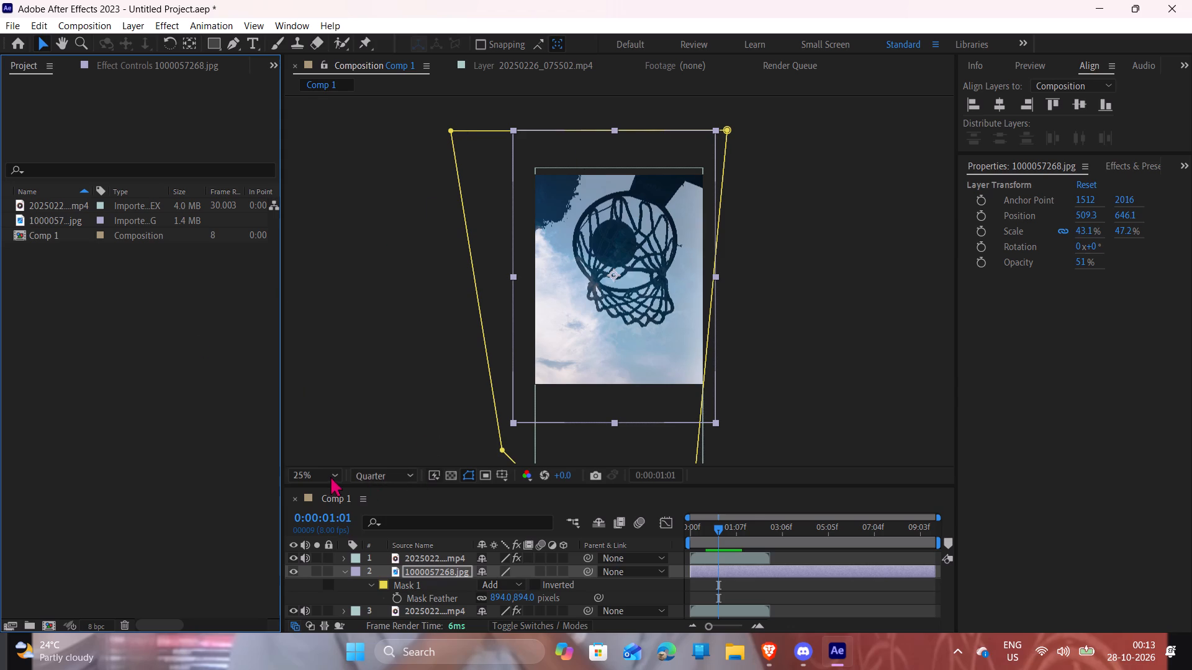
Set the composition preview to Full resolution and Fit magnification, with no layer selected.
left_click(373, 468)
left_click(372, 477)
left_click(377, 520)
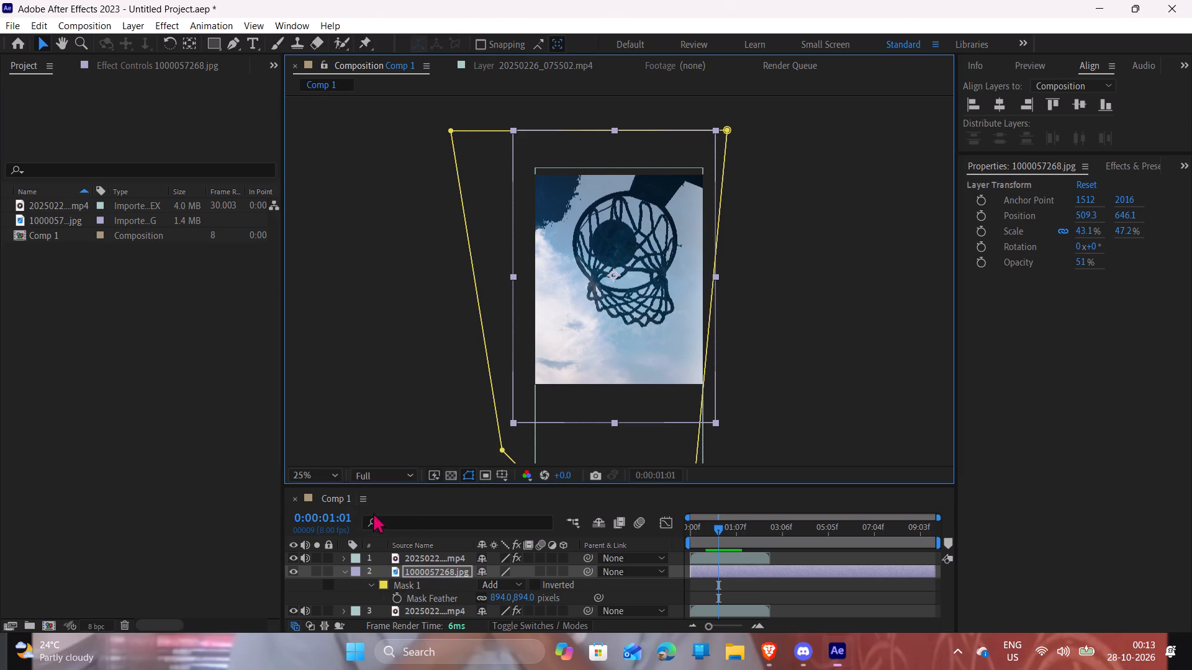
left_click(317, 470)
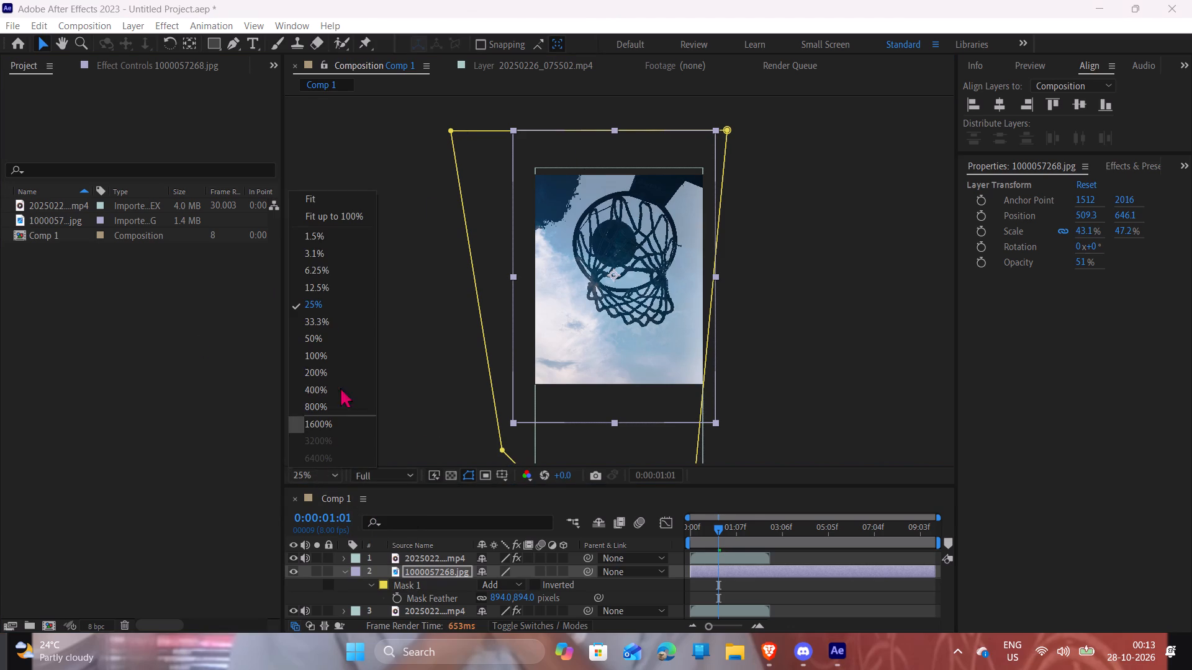
left_click(327, 205)
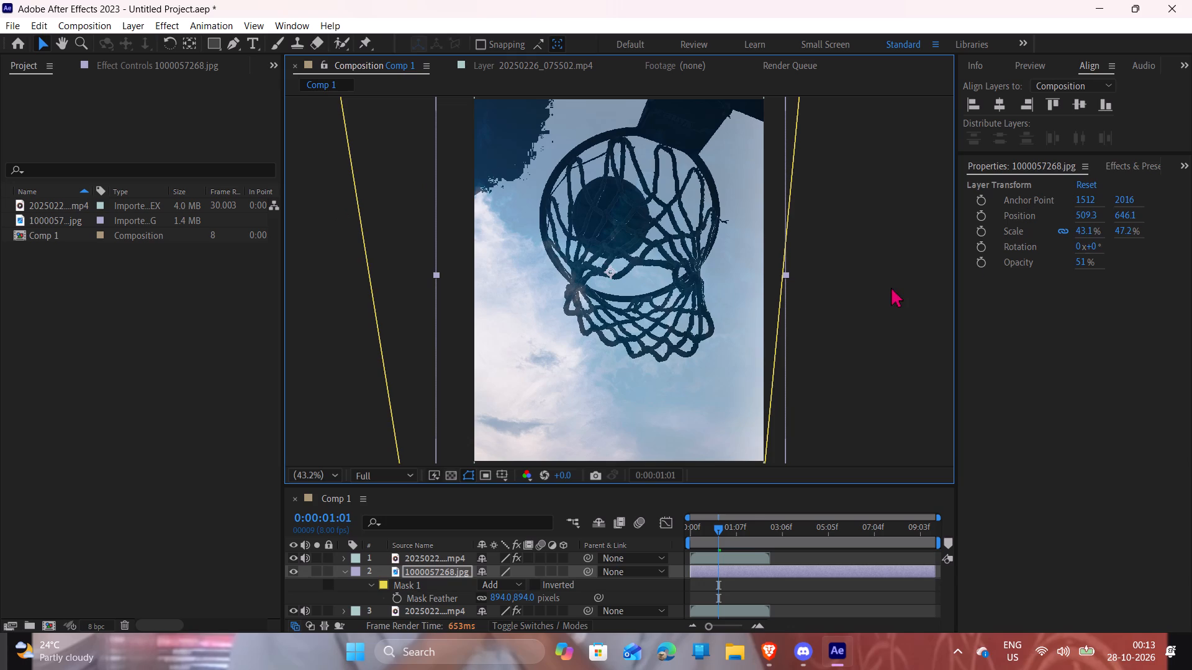
left_click(891, 288)
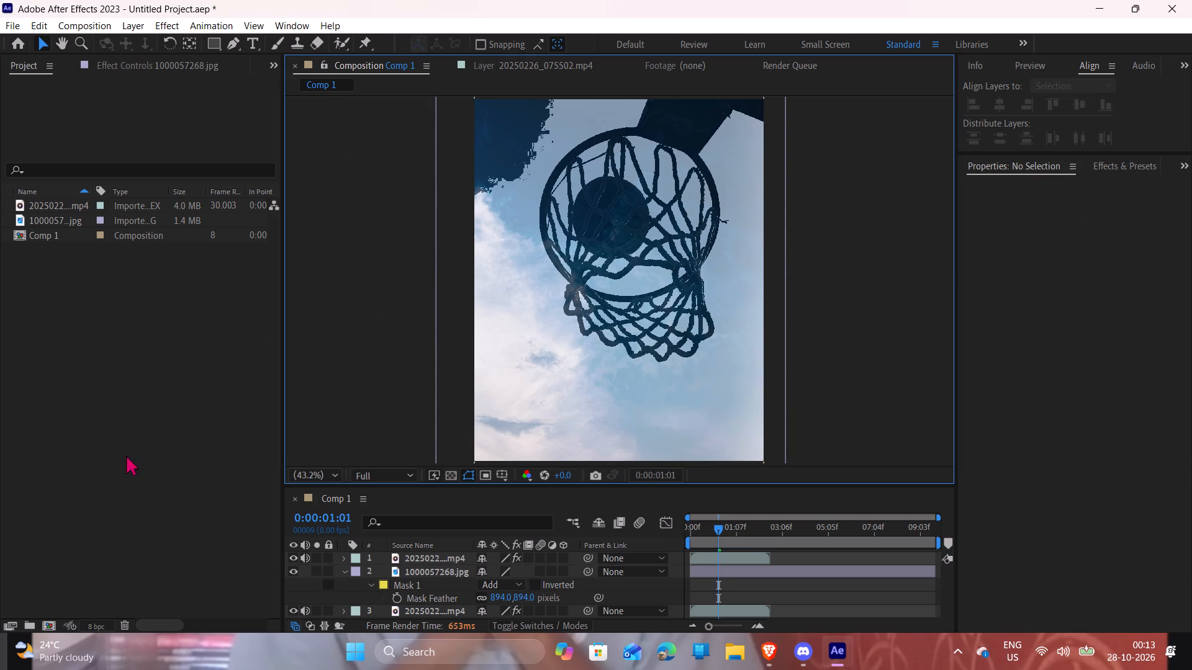
Import the cloudy sky photo IMG_20261027_194253 from the Pictures folder into the project.
double_click(94, 462)
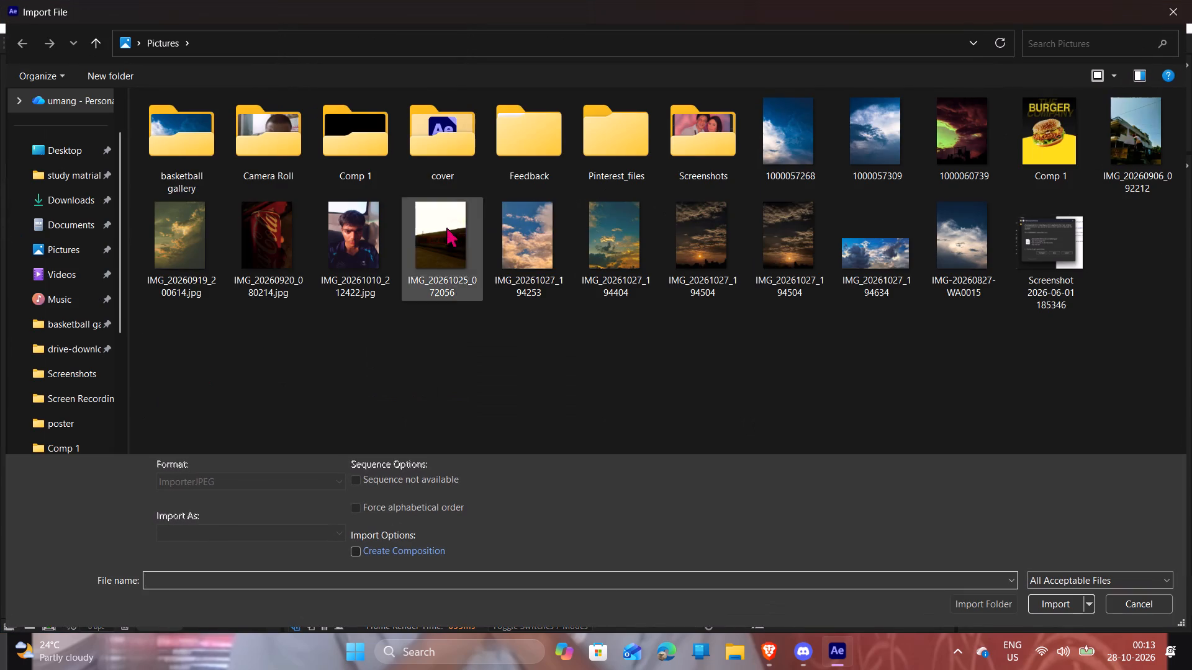
double_click(505, 220)
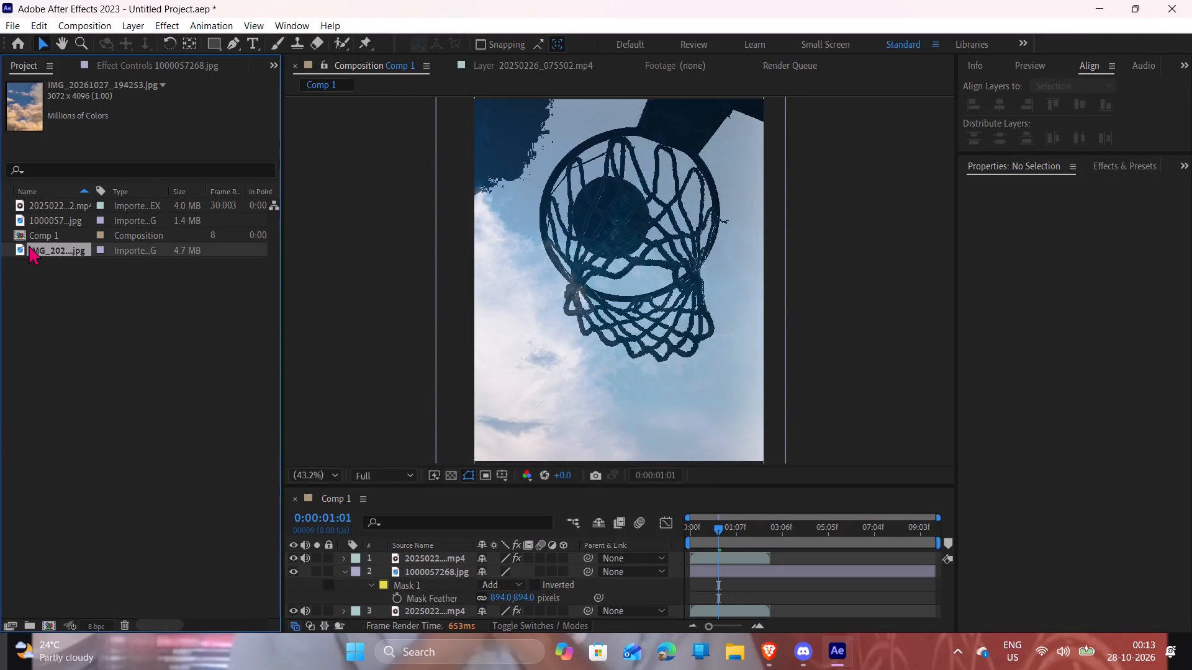
Add the IMG_20261027_194253 photo to Comp 1 as the top layer at about 472, 695 and lower its opacity.
left_click_drag(30, 246, 601, 285)
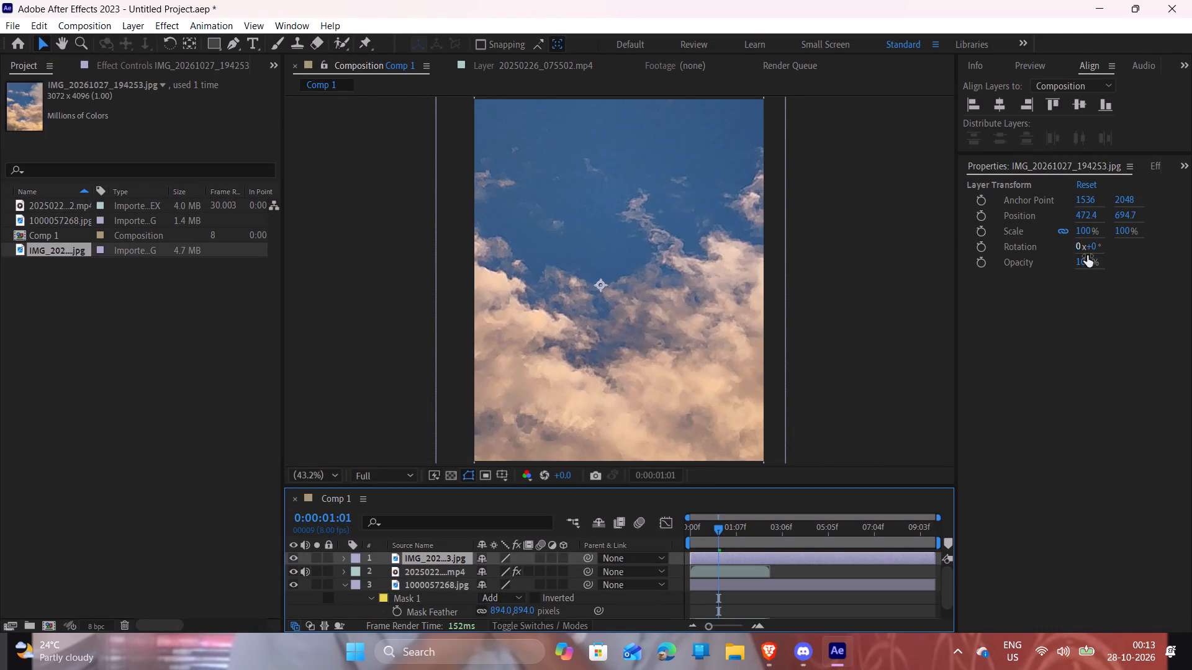
left_click_drag(1091, 260, 1032, 256)
Import the wide cloudy sky photo IMG_20261027_194634 and place it in Comp 1 as the top layer at 32% opacity.
double_click(73, 488)
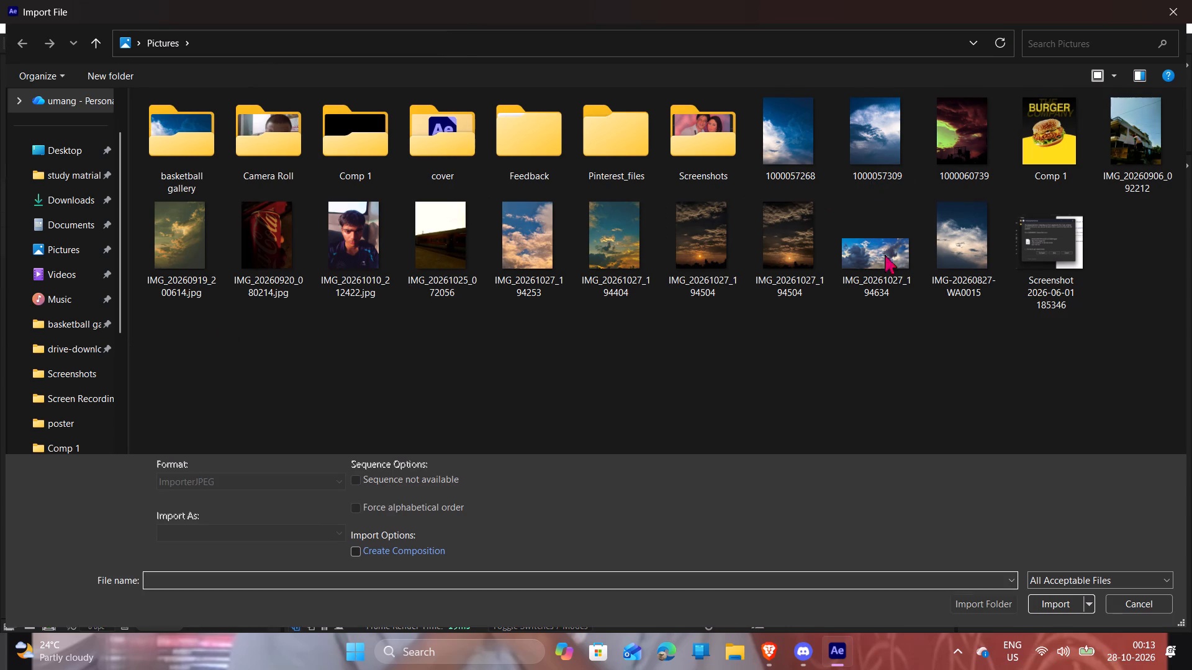
double_click(880, 265)
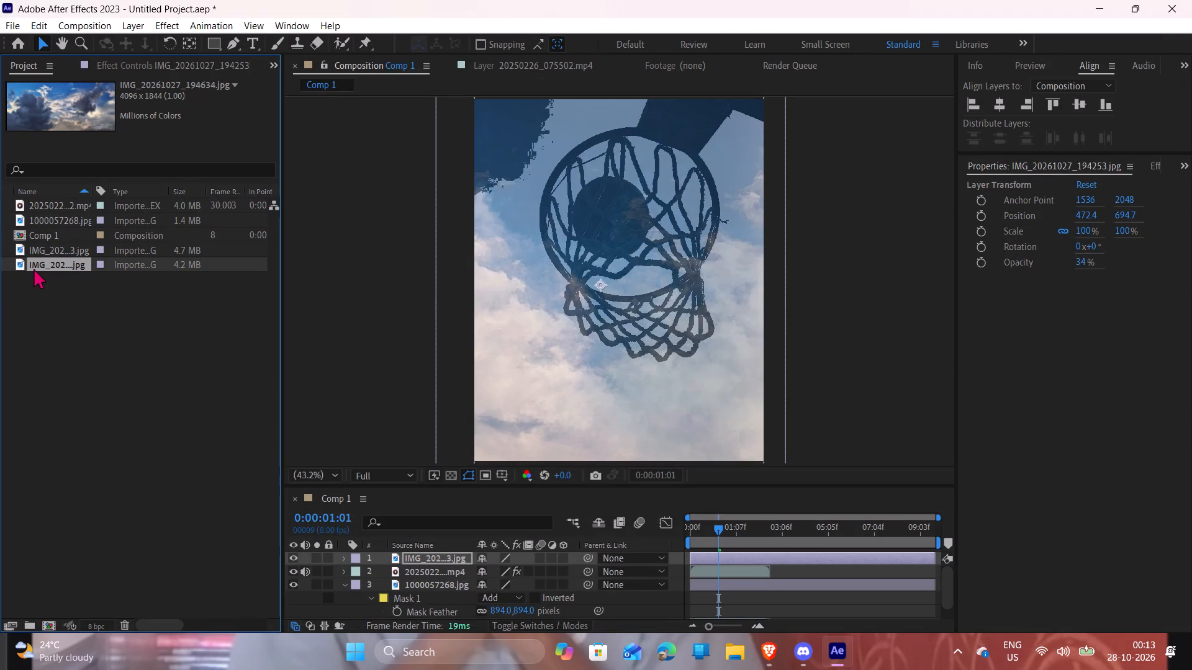
left_click(35, 264)
left_click_drag(43, 260, 688, 239)
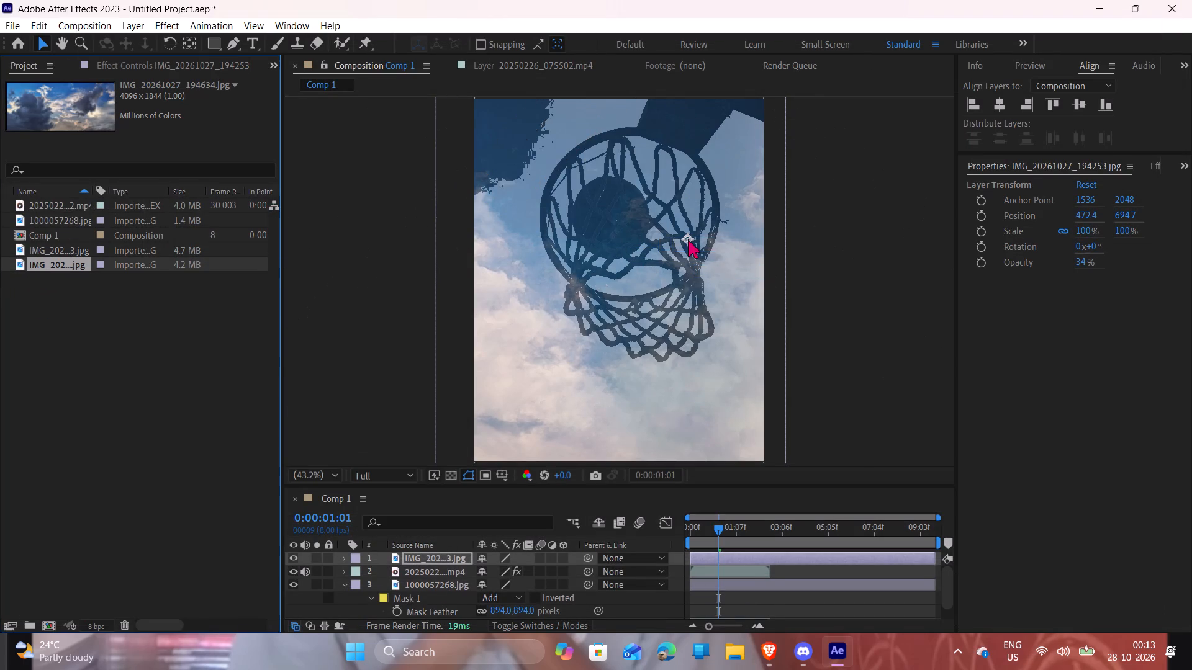
left_click_drag(1092, 261, 1029, 254)
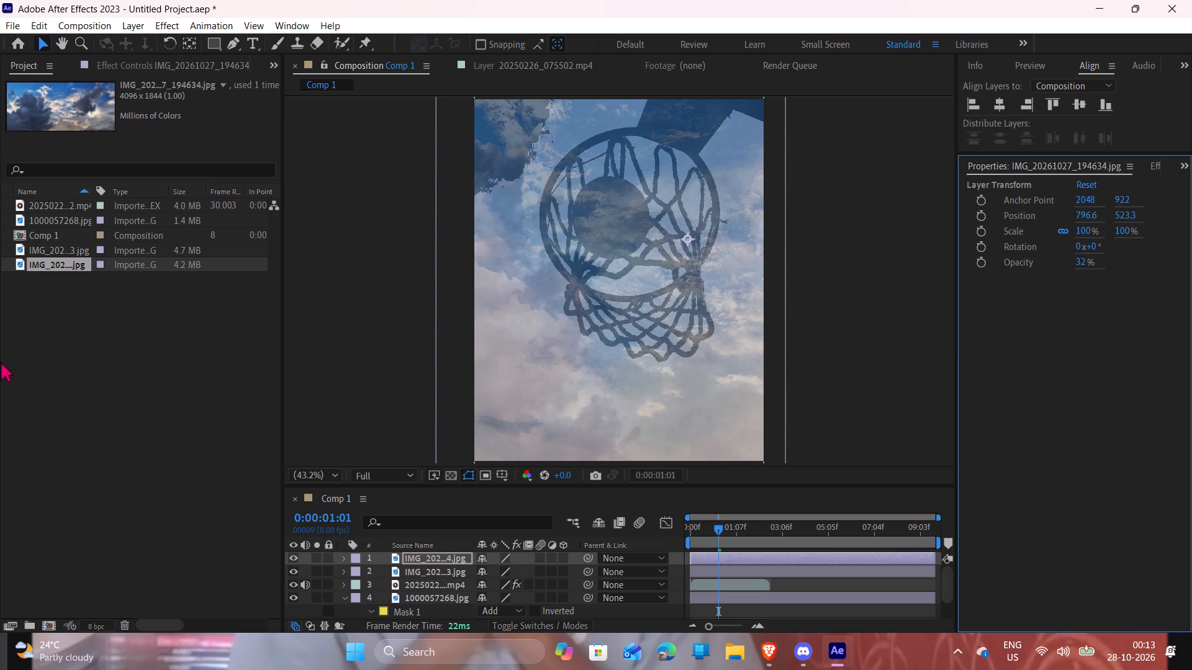
Import the golden cloud photo IMG_20260919_200614 and place it in Comp 1 as the top layer at 41% opacity.
double_click(138, 381)
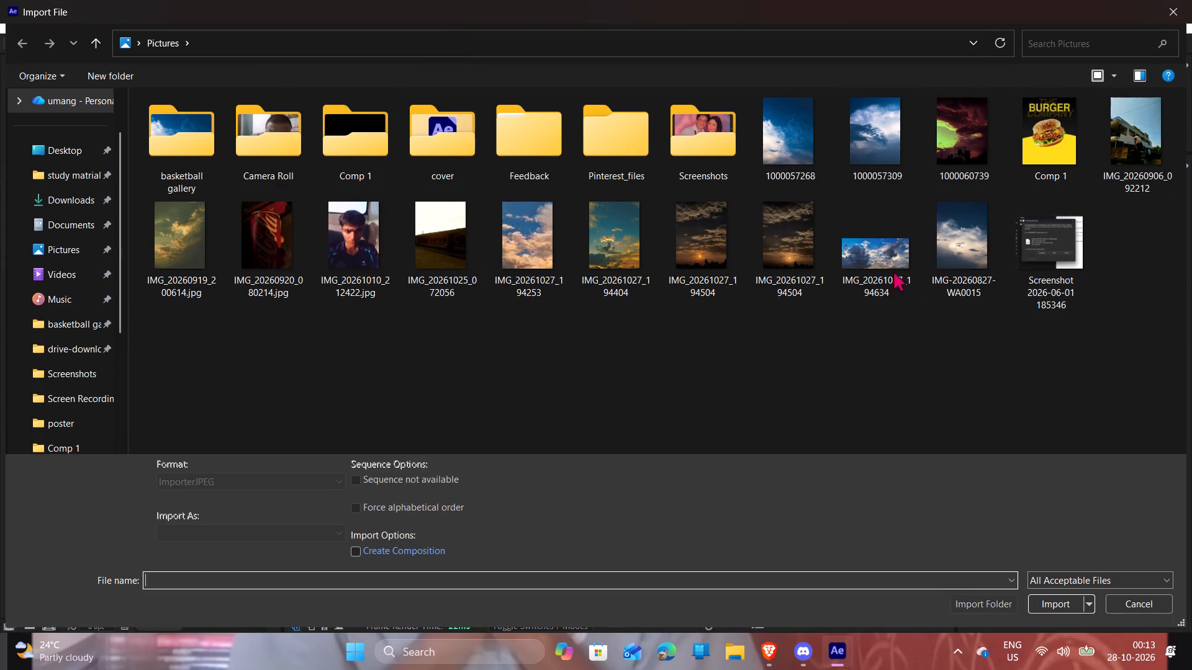
left_click(176, 230)
left_click(168, 230)
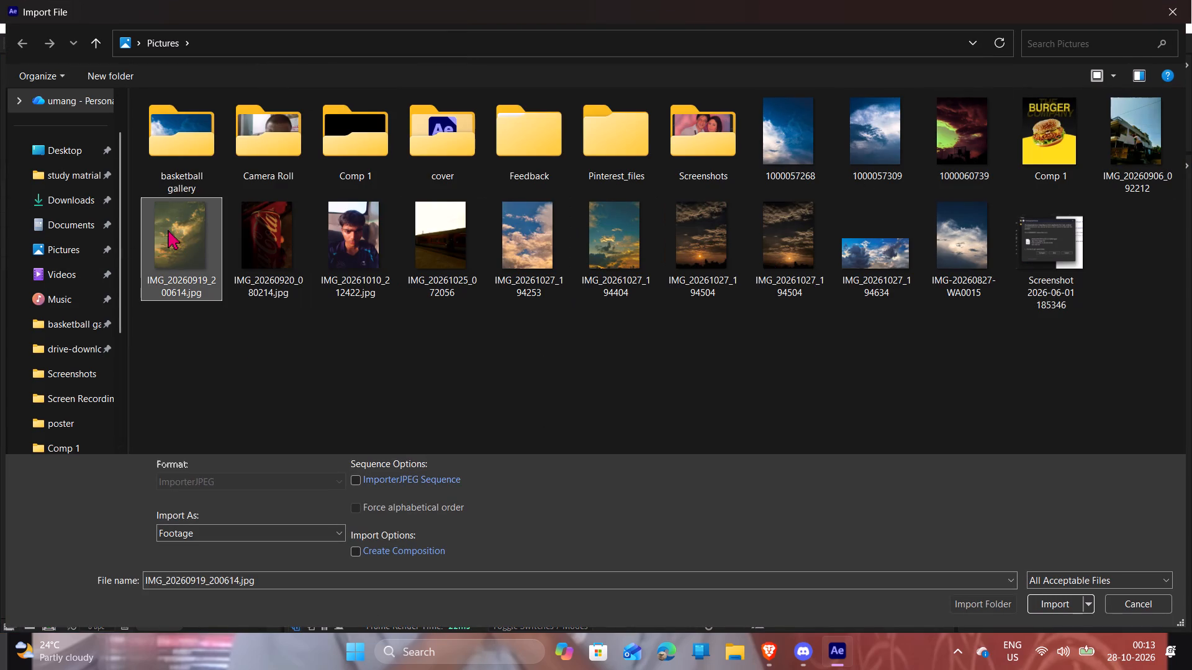
left_click_drag(179, 242, 191, 242)
left_click(191, 242)
double_click(191, 243)
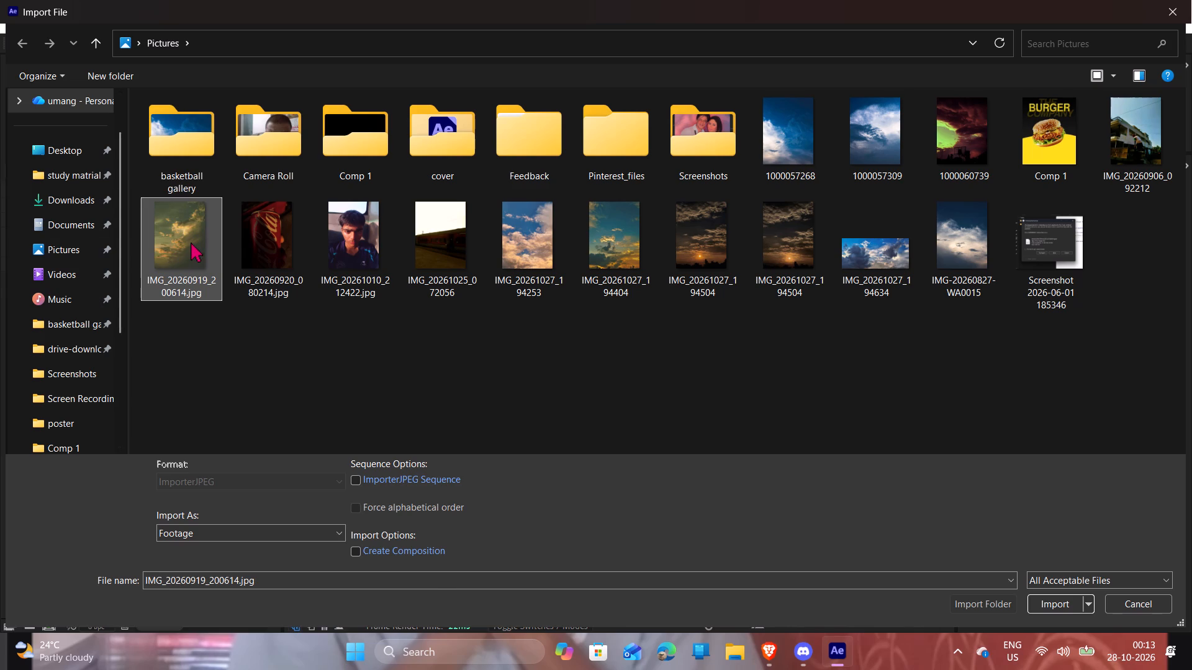
left_click_drag(44, 249, 632, 249)
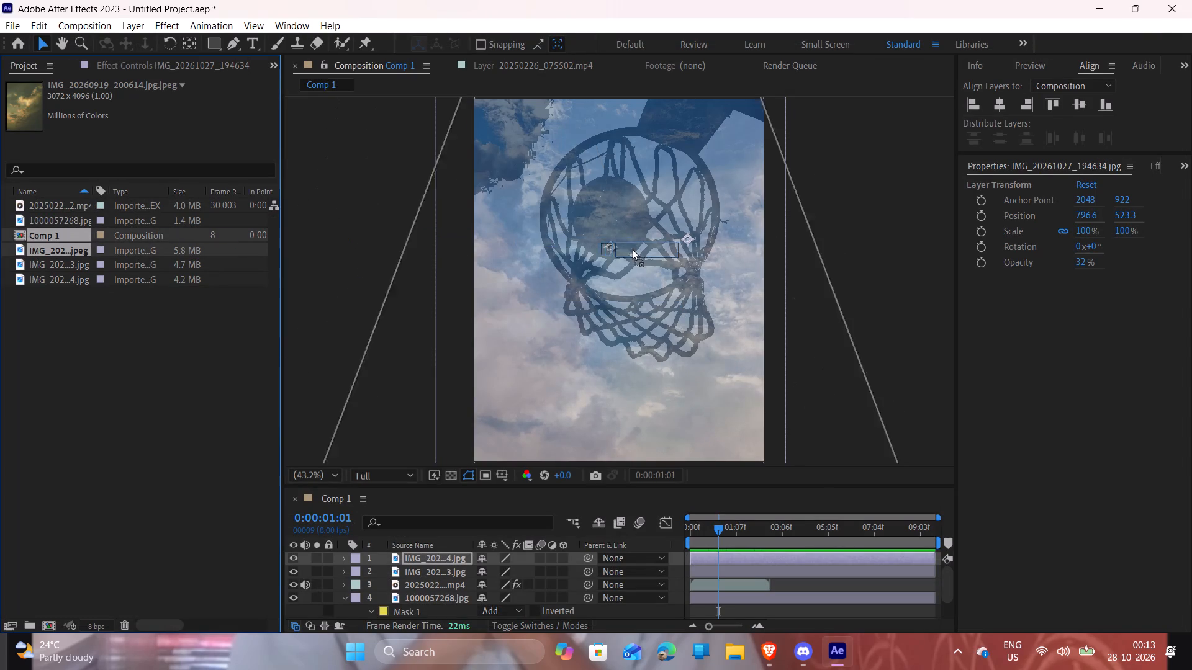
left_click_drag(632, 249, 648, 251)
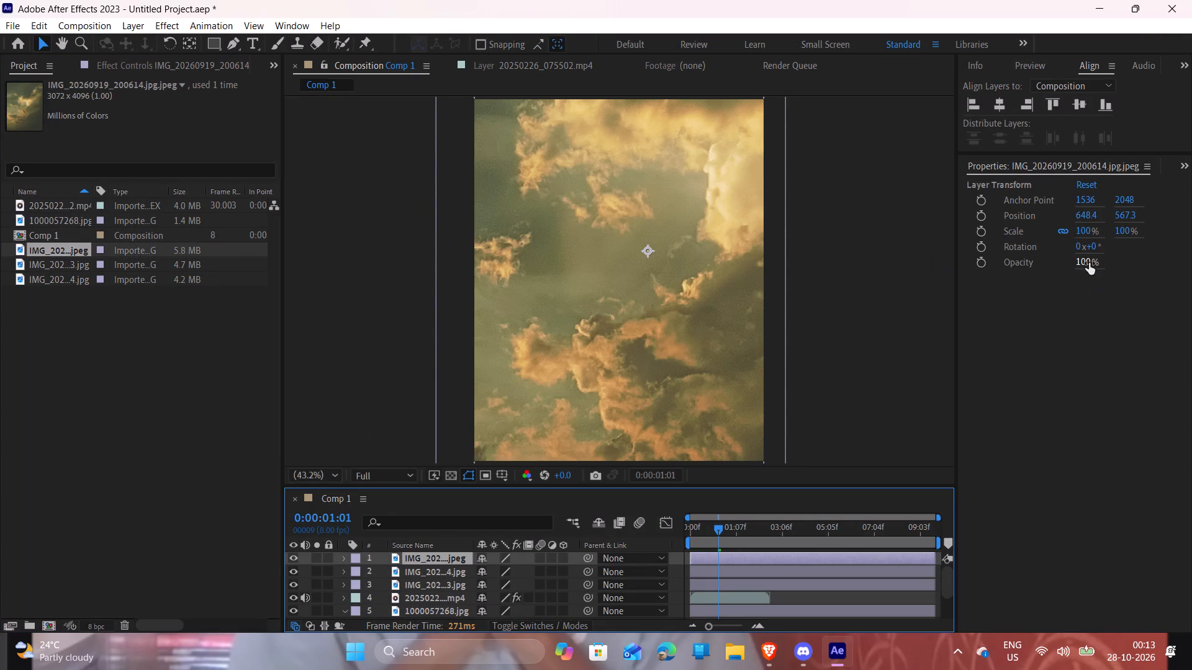
left_click_drag(1089, 263, 1037, 261)
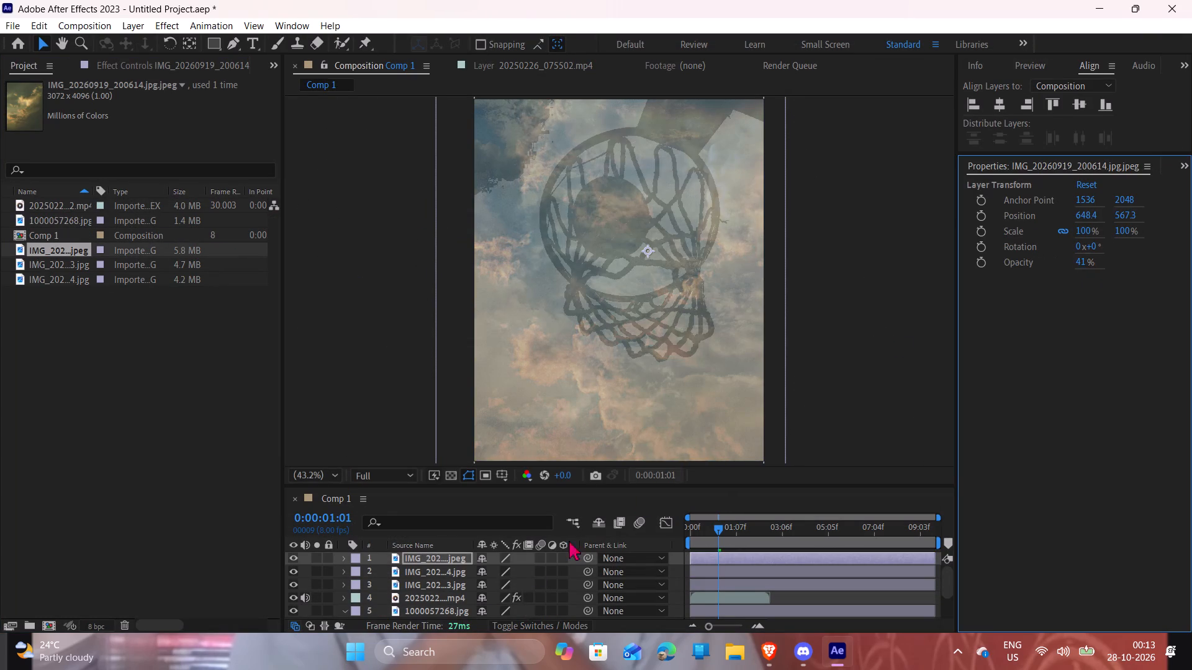
Duplicate the hoop clip layer beneath the sky photos and move the copy to the top of the layer stack.
left_click(425, 594)
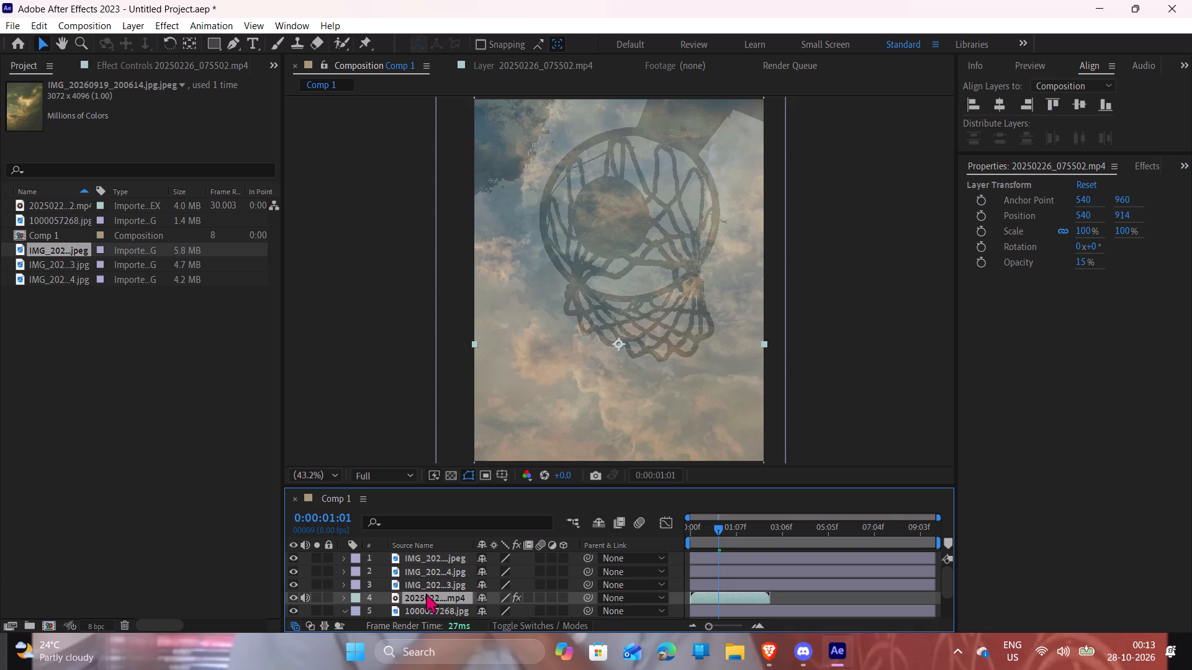
key("ctrl+d")
left_click_drag(433, 598, 441, 547)
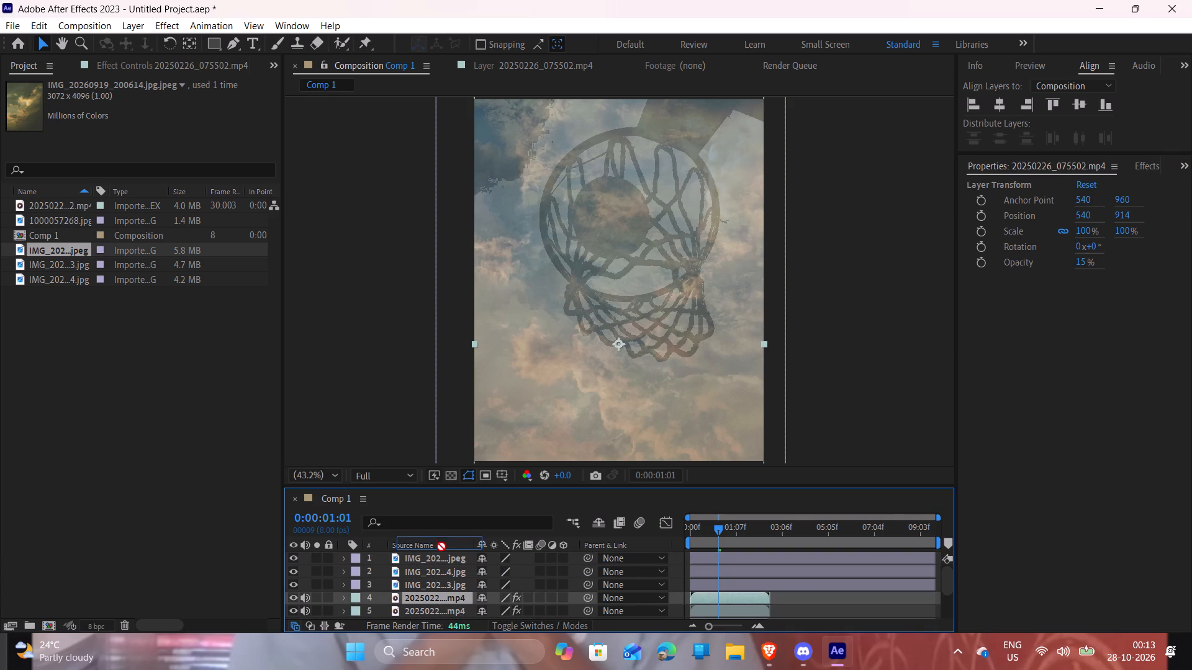
left_click_drag(441, 547, 445, 554)
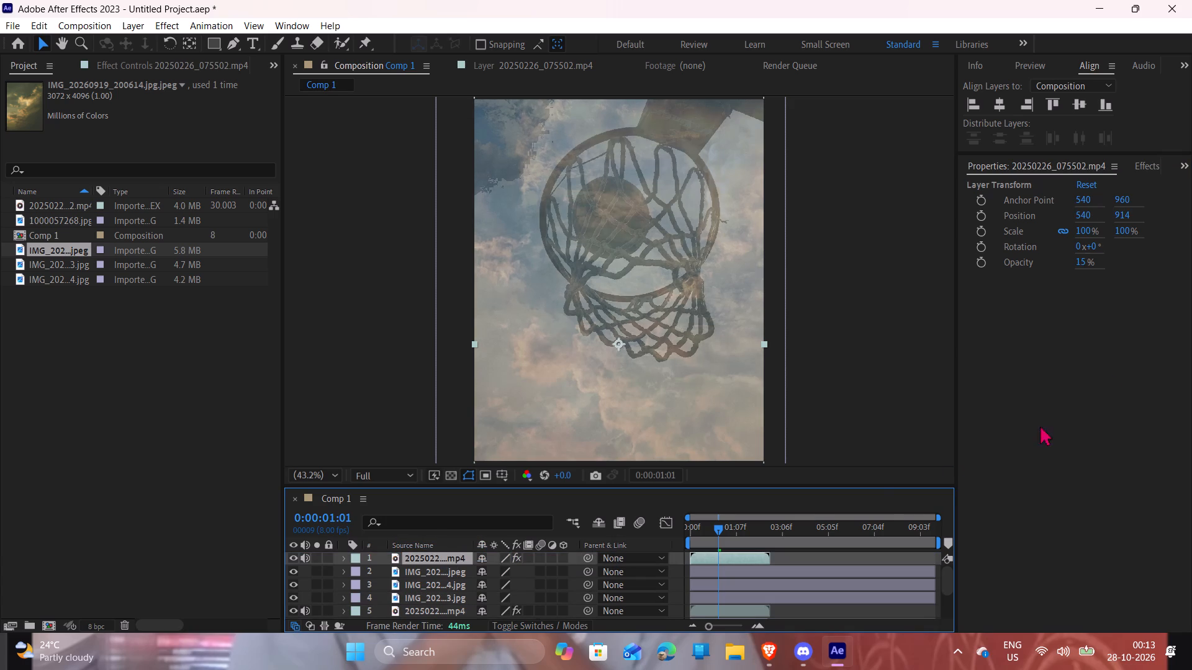
Set the opacity of the topmost hoop clip layer to 23%.
scroll(430, 578, "up", 3)
left_click_drag(1090, 263, 1128, 278)
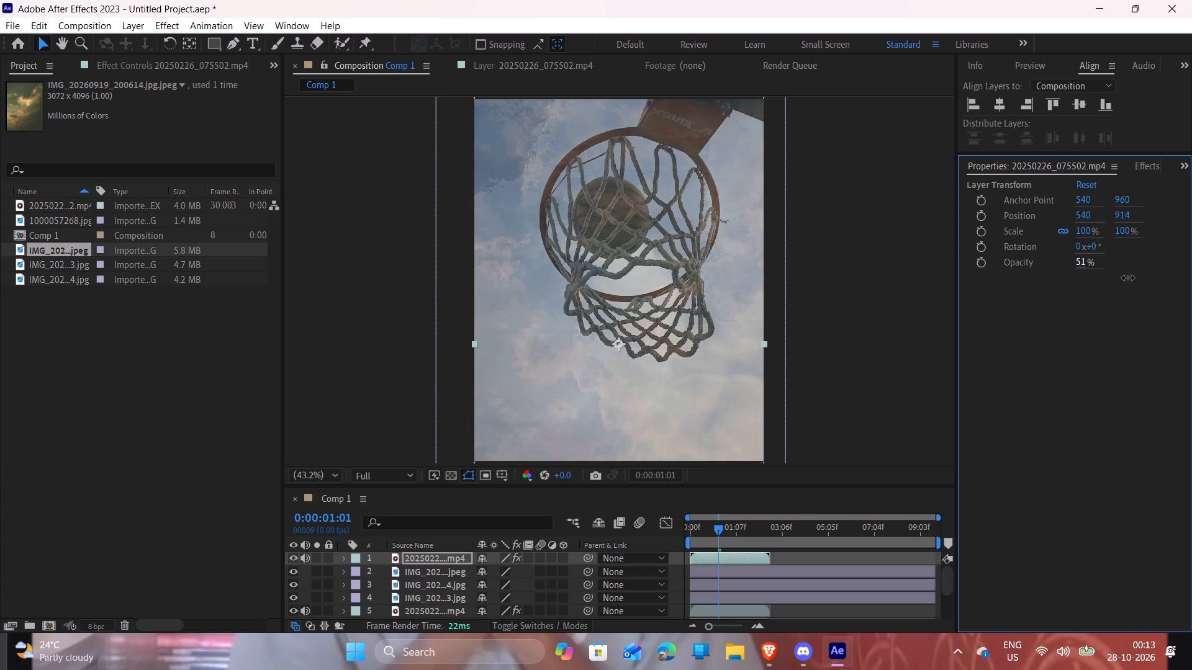
left_click_drag(1128, 278, 1114, 279)
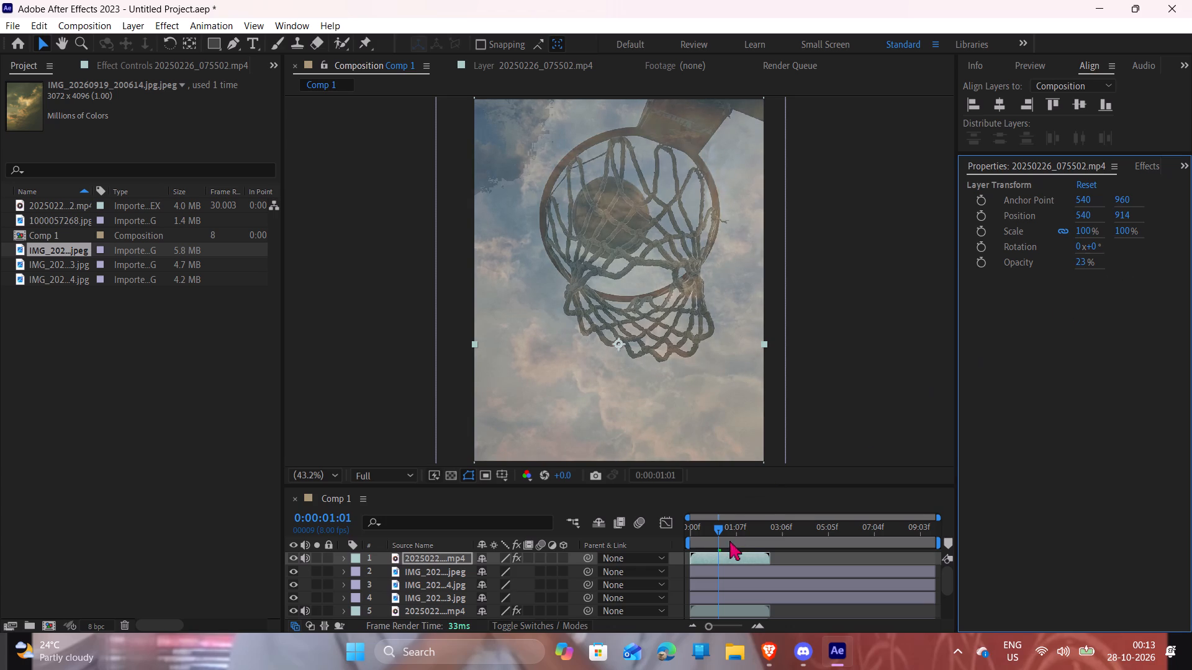
Play the composition from the start, stop at 0:00:01:02 and enlarge the preview area to check the blend.
left_click_drag(723, 538, 662, 538)
key("space")
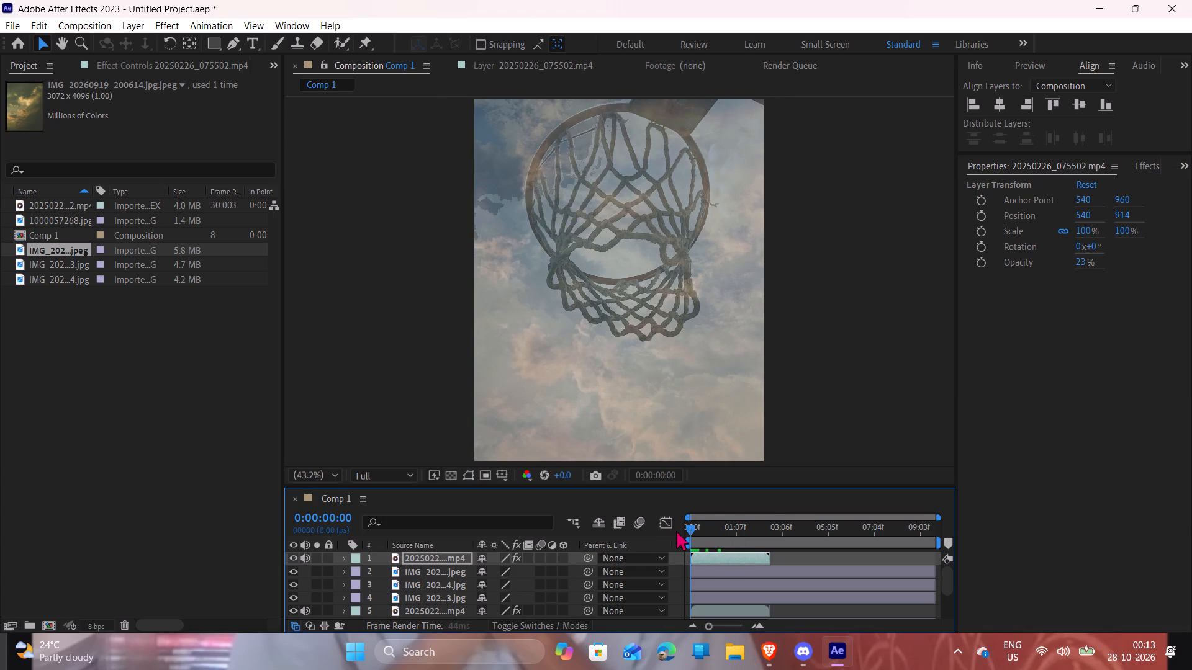
key("space")
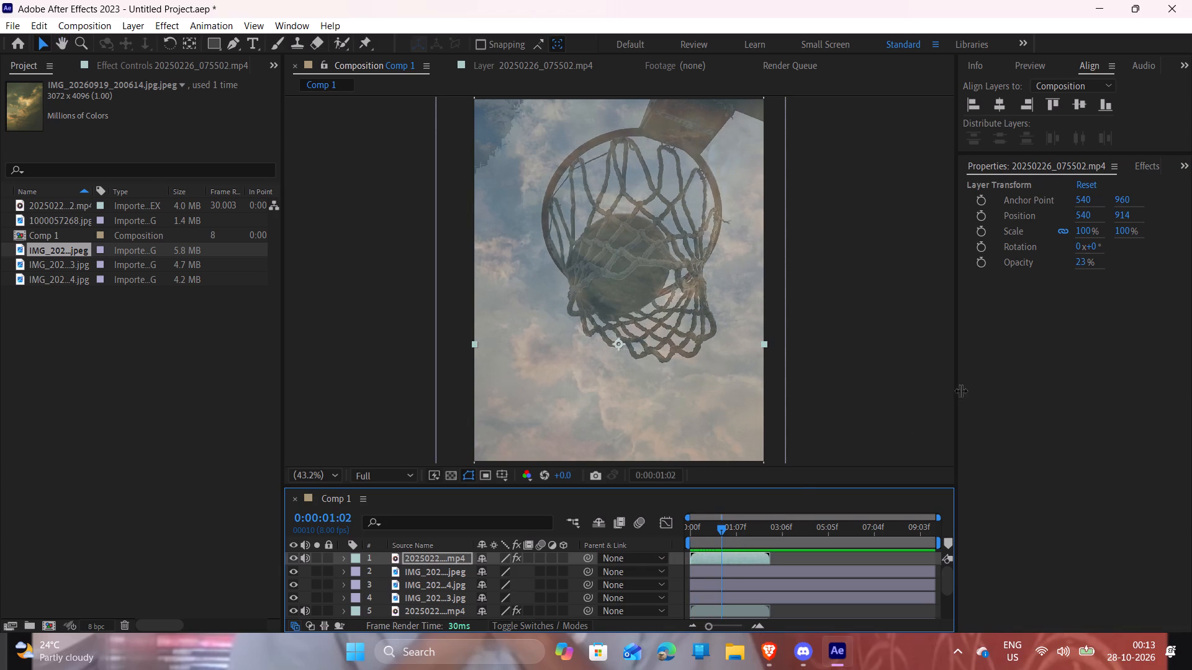
left_click_drag(765, 487, 735, 608)
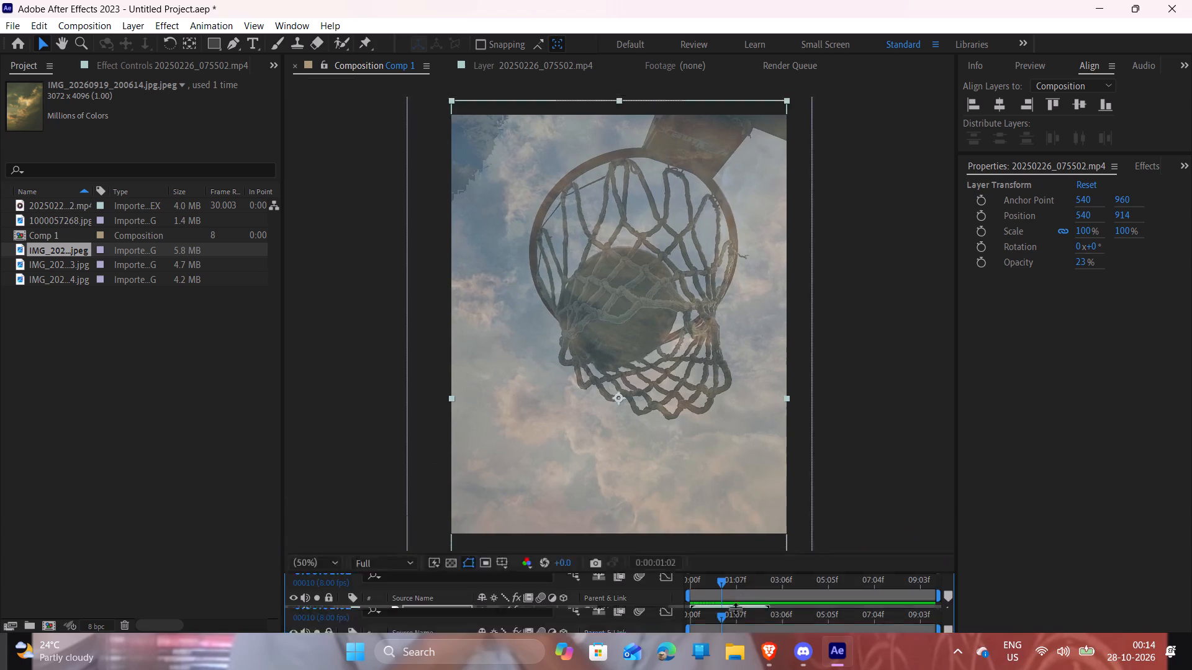
left_click_drag(735, 608, 718, 648)
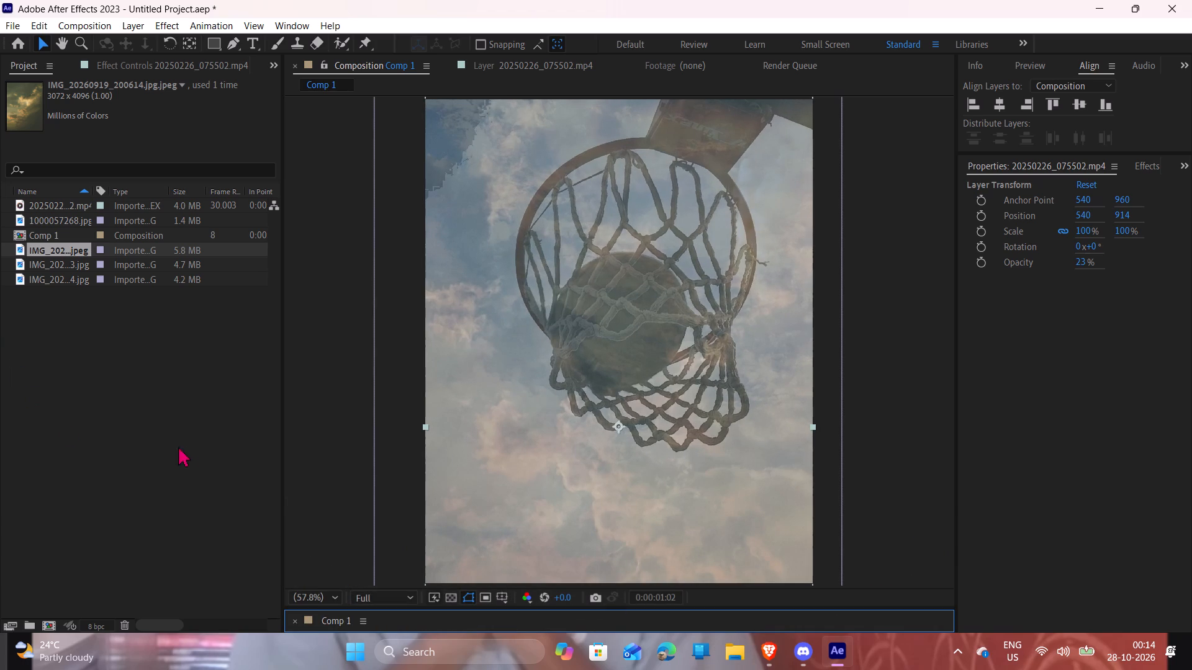
Import the hooded figure photo 20250105_090700 from the basketball gallery folder into the project.
double_click(112, 445)
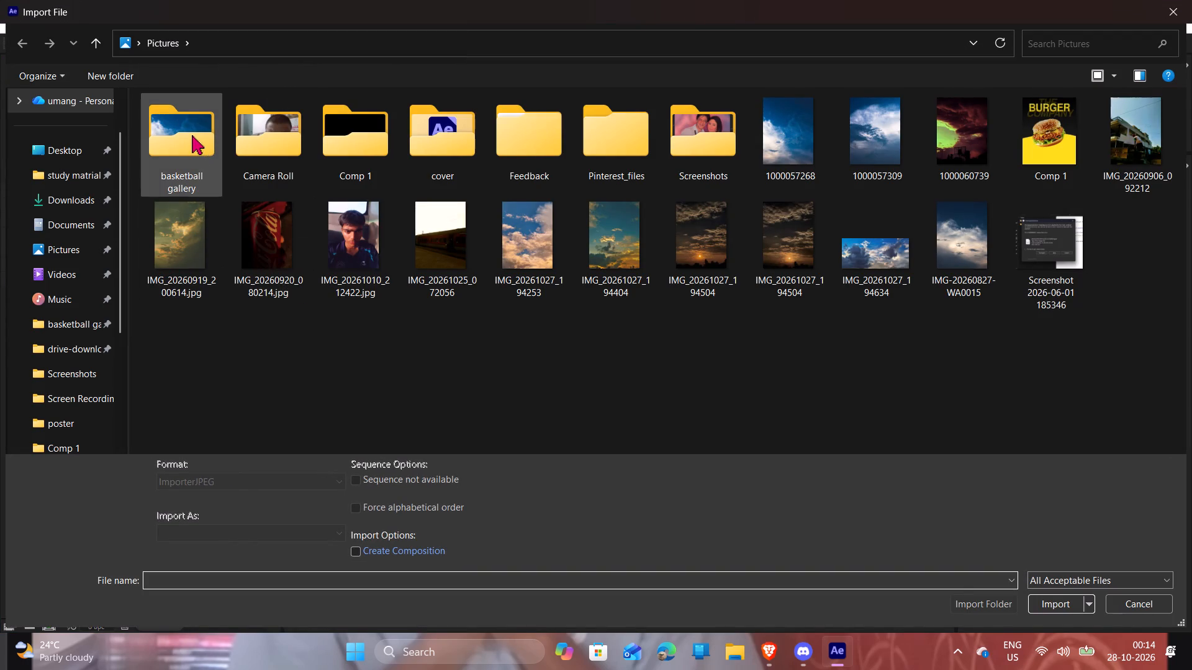
double_click(192, 135)
scroll(512, 218, "down", 9)
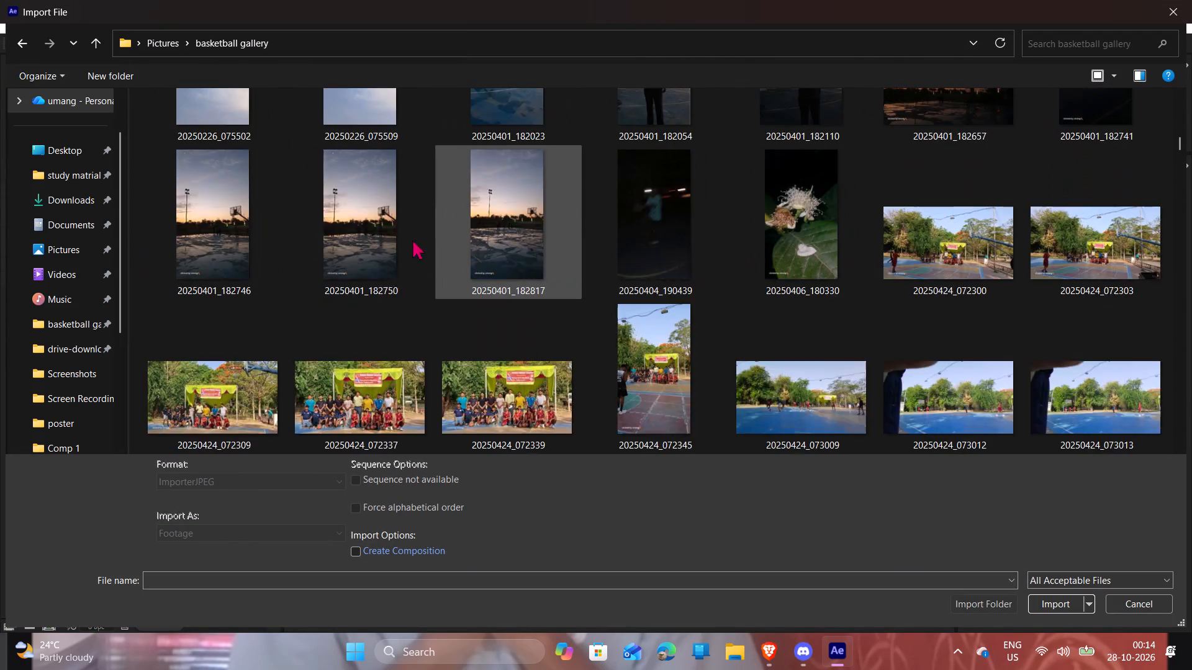
scroll(389, 243, "up", 5)
scroll(622, 239, "down", 3)
scroll(625, 239, "up", 5)
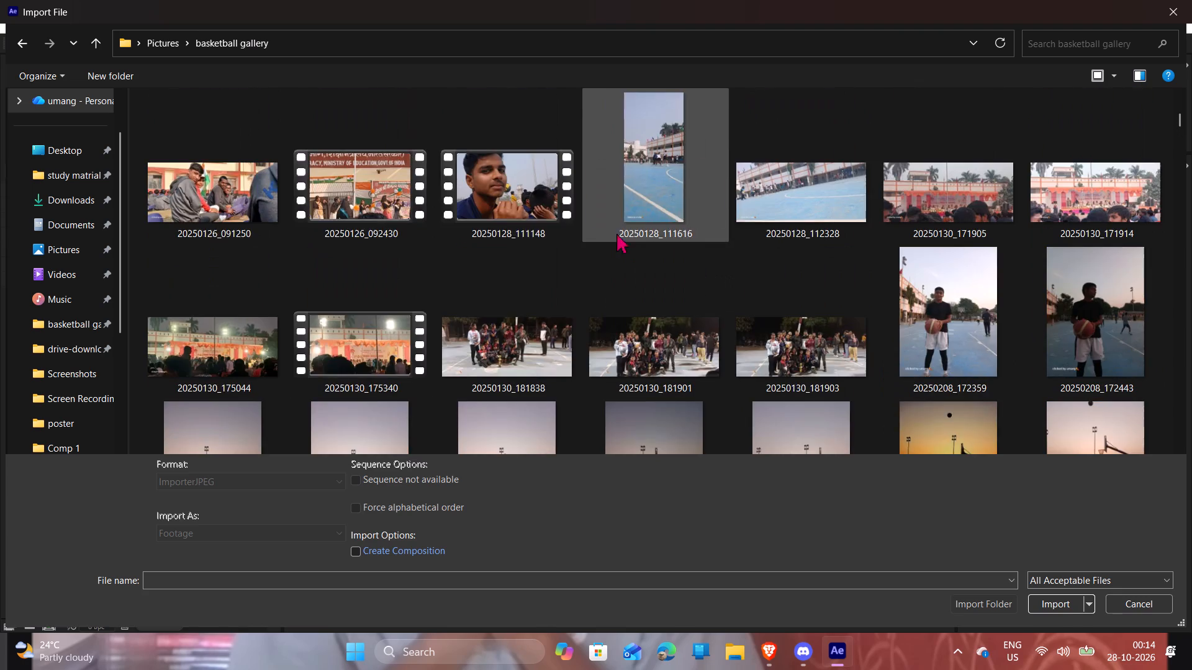
scroll(317, 203, "up", 5)
double_click(377, 341)
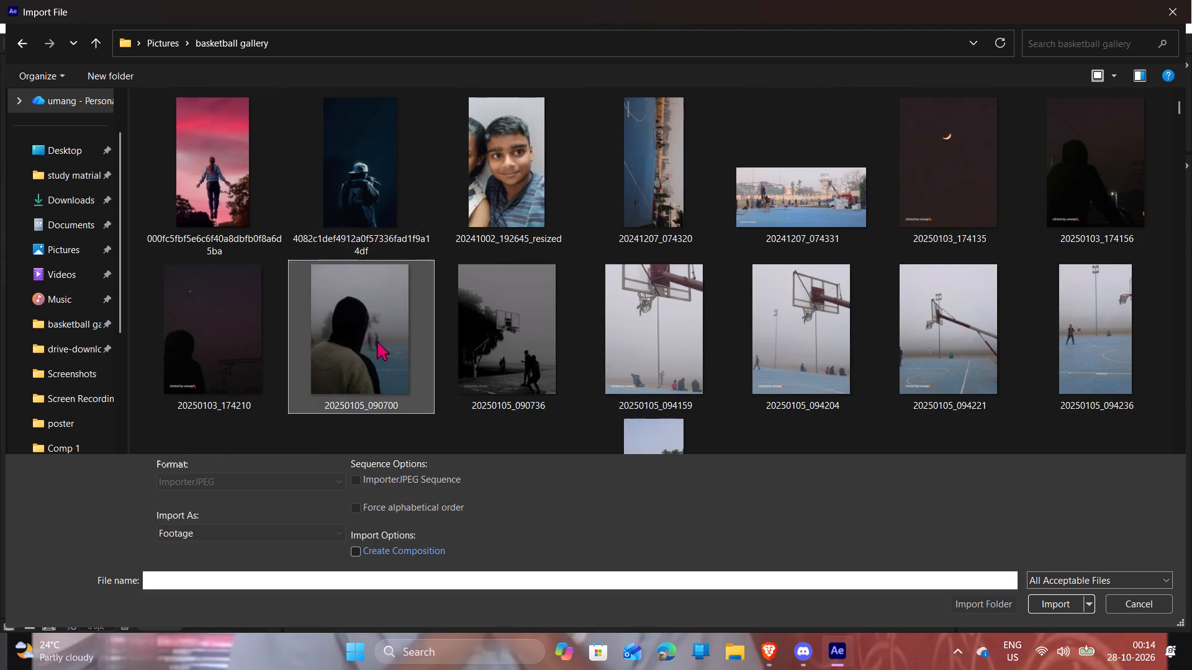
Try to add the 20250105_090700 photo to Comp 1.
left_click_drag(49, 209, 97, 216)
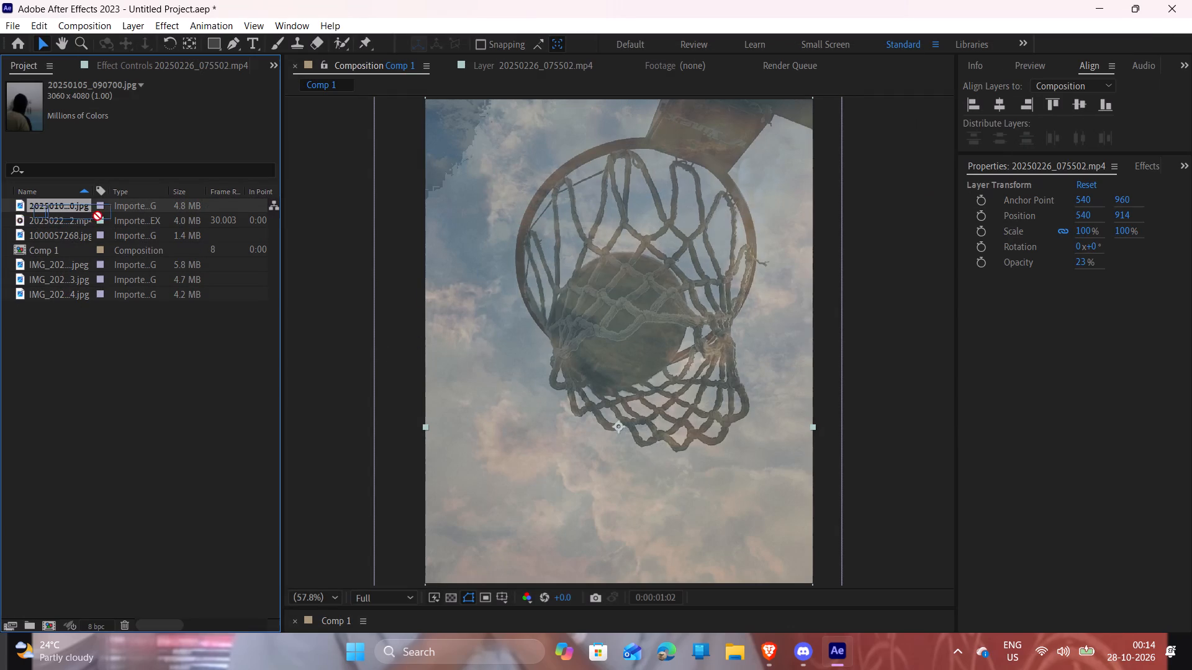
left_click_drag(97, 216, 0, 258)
Disable the CC Threshold effect on the bottom hoop clip layer, layer 7, and enlarge the composition preview area.
left_click_drag(613, 607, 612, 509)
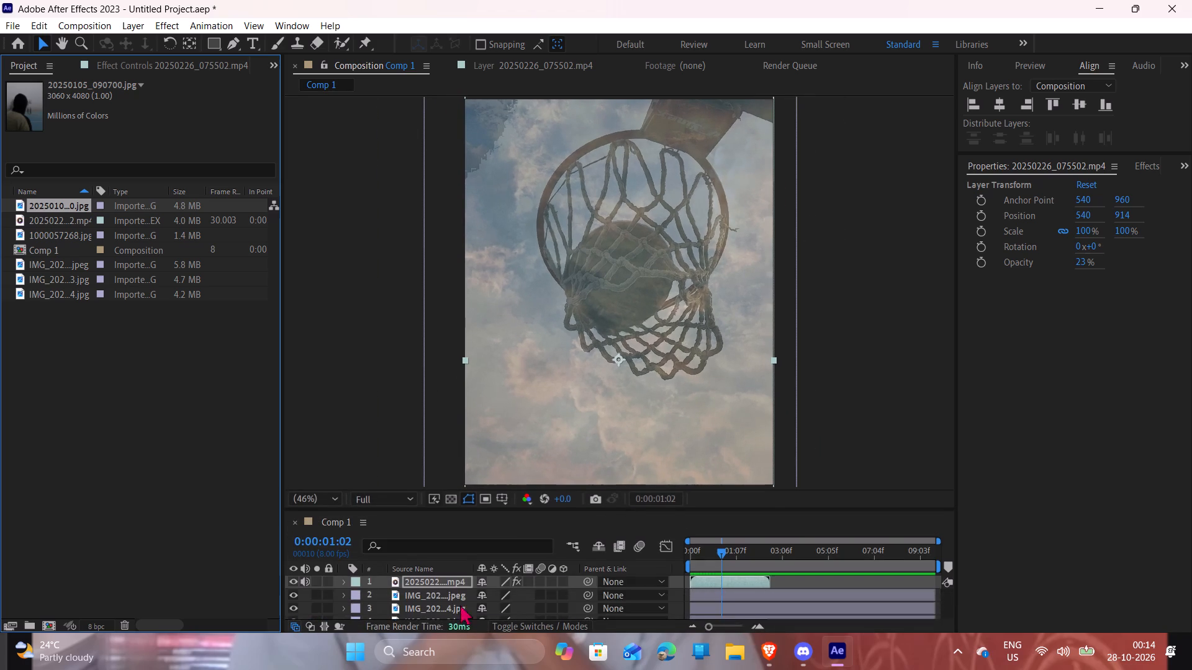
scroll(447, 590, "down", 5)
left_click(425, 609)
left_click_drag(192, 46, 176, 60)
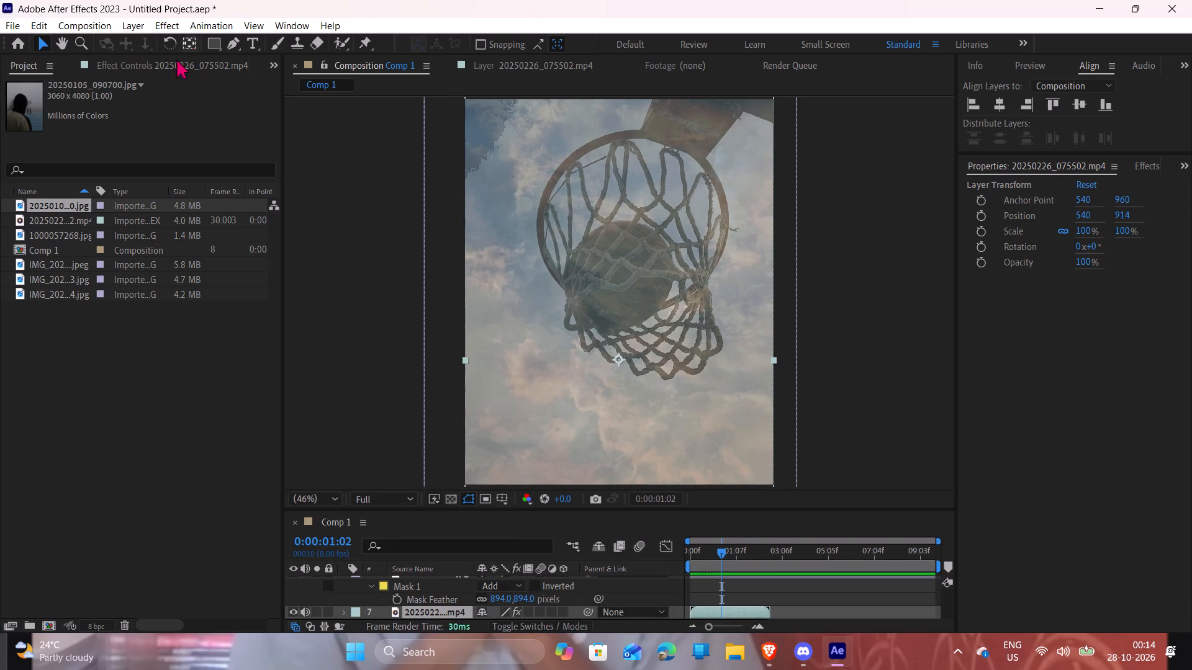
left_click_drag(176, 60, 172, 65)
left_click(178, 69)
left_click(14, 100)
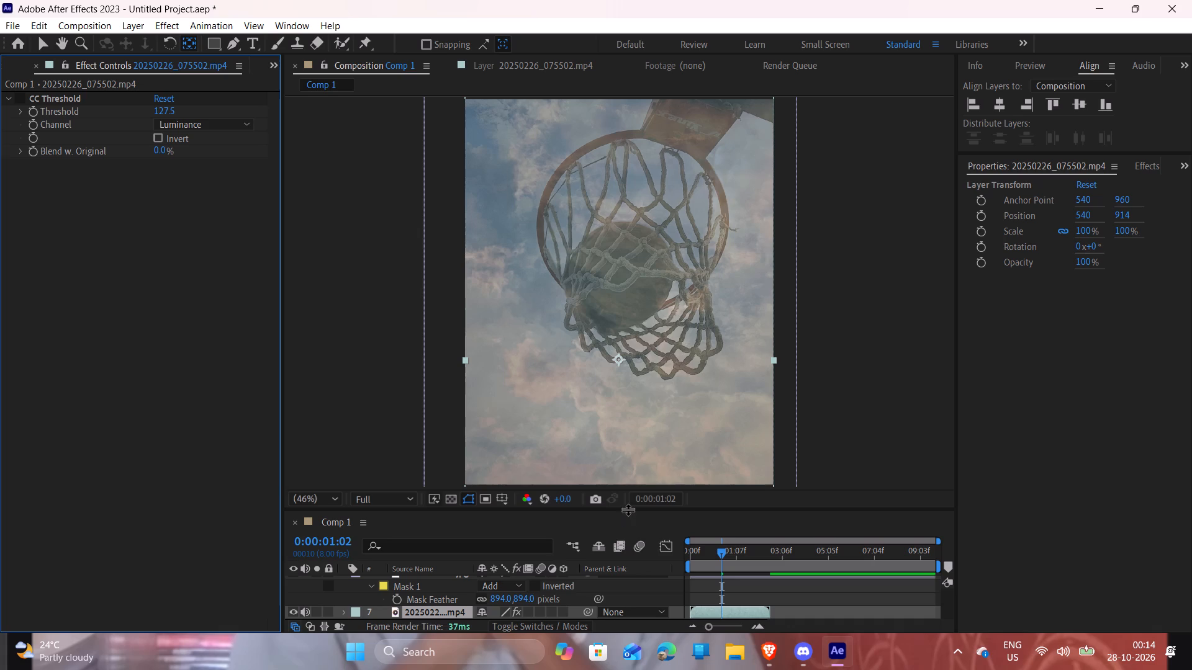
left_click_drag(628, 509, 605, 632)
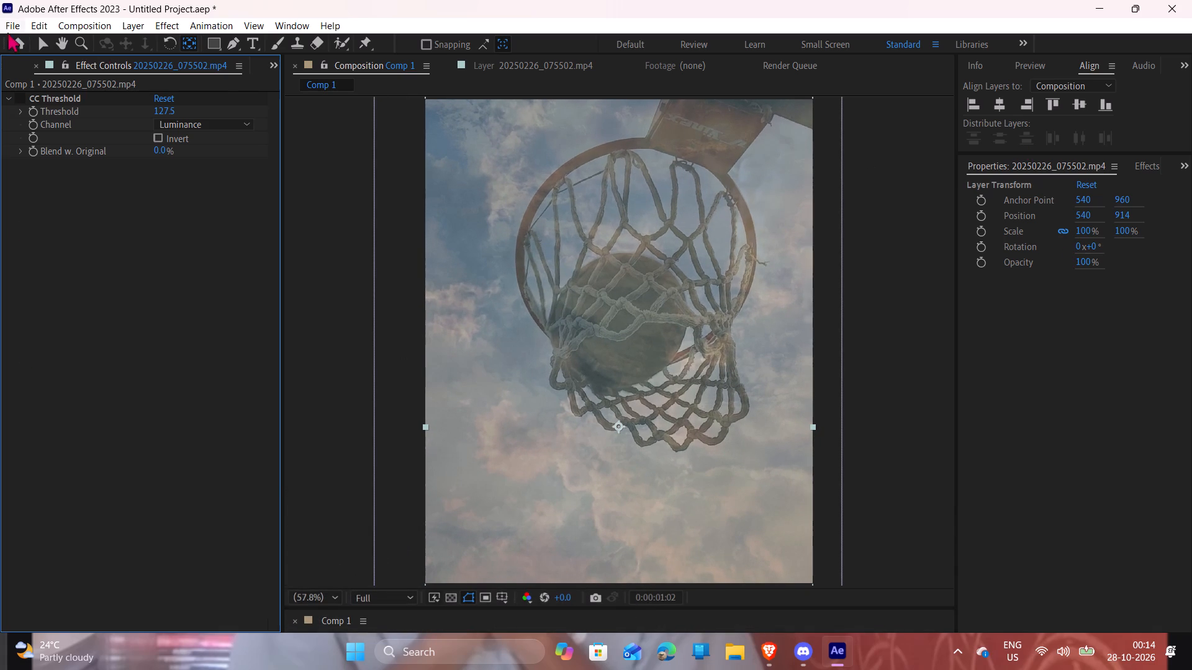
Browse the basketball gallery folder for another image or clip to import into the project.
left_click(271, 67)
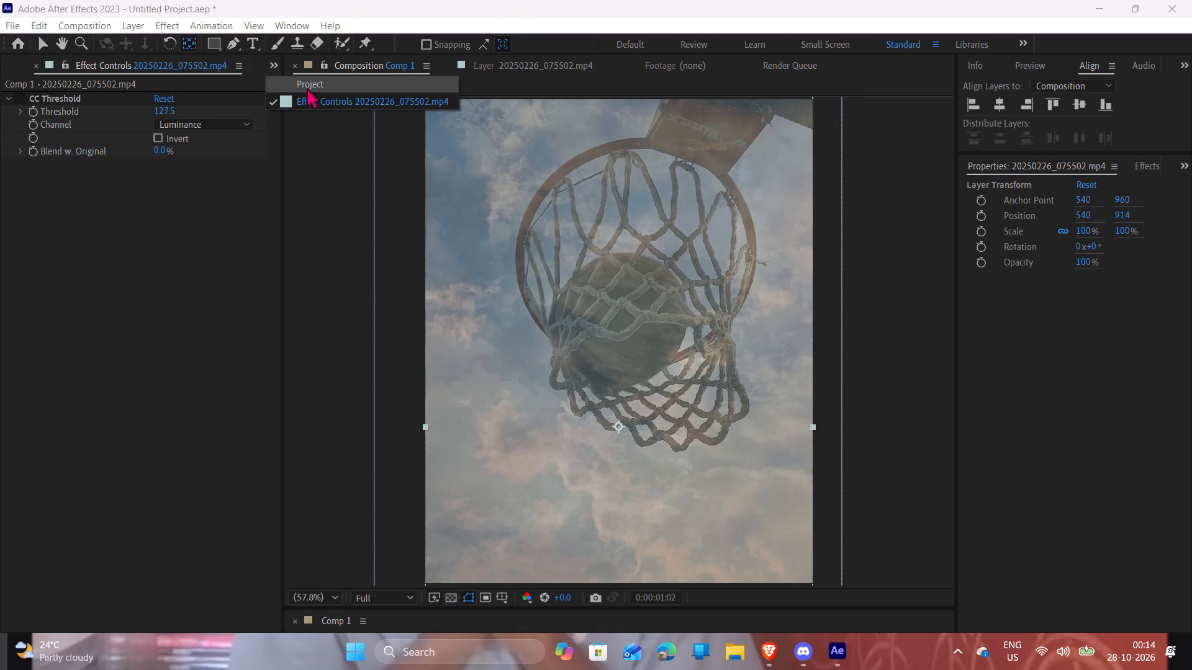
left_click(307, 89)
double_click(192, 415)
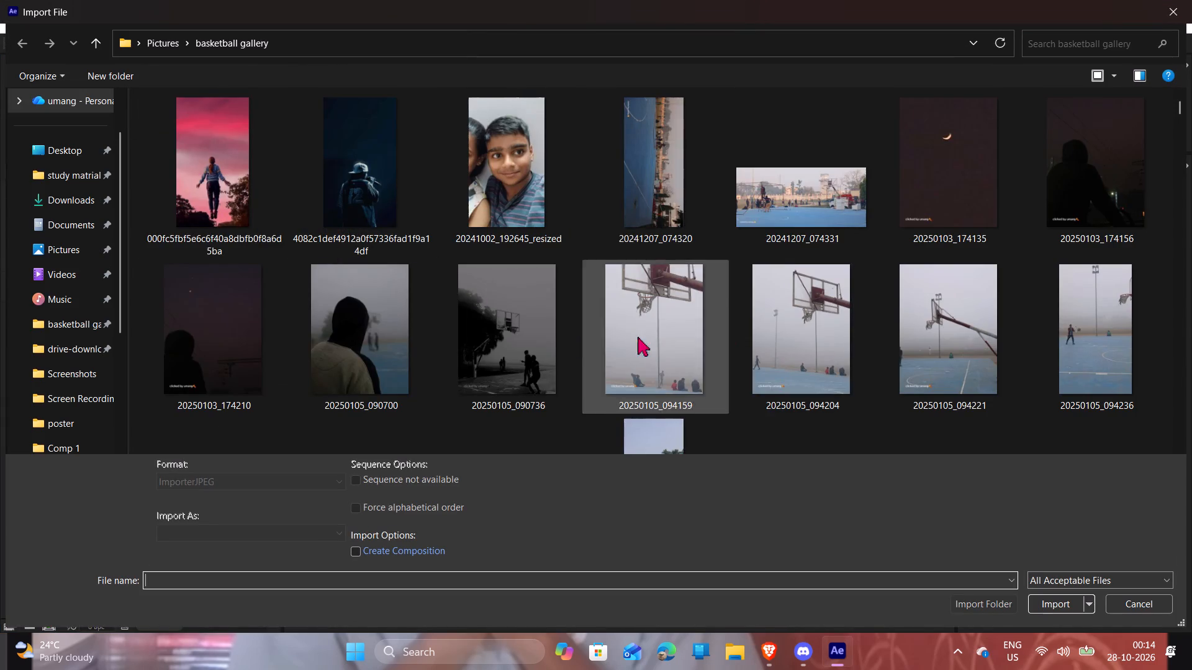
scroll(544, 341, "down", 3)
scroll(549, 257, "down", 11)
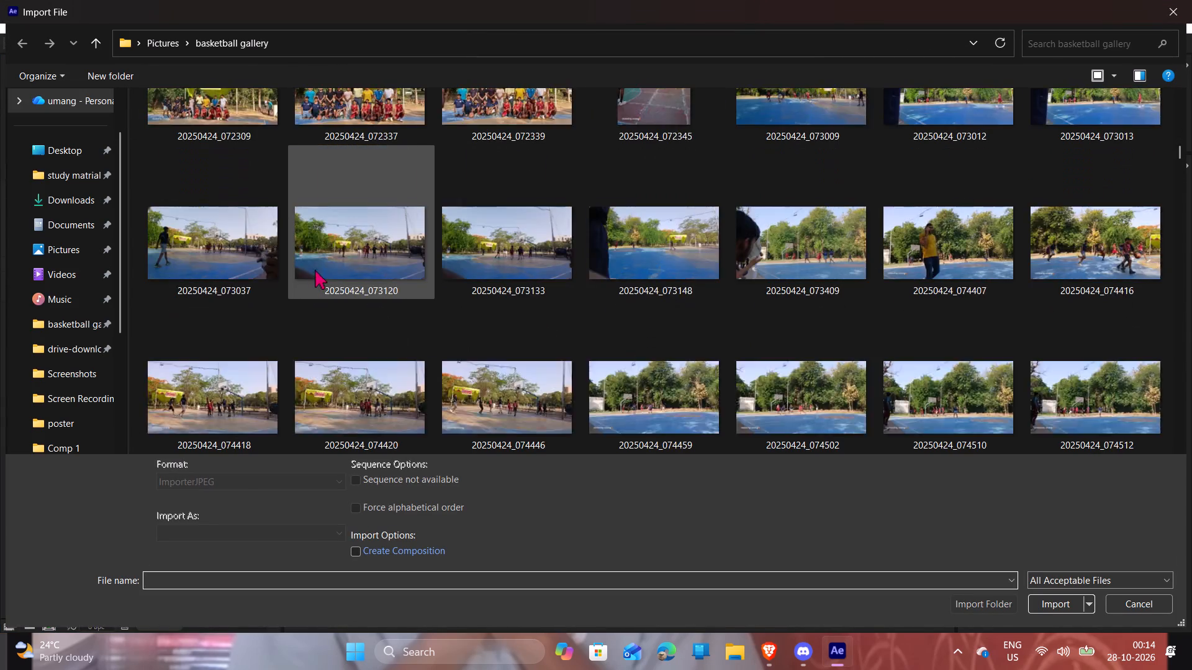
scroll(315, 270, "down", 17)
scroll(590, 291, "up", 1)
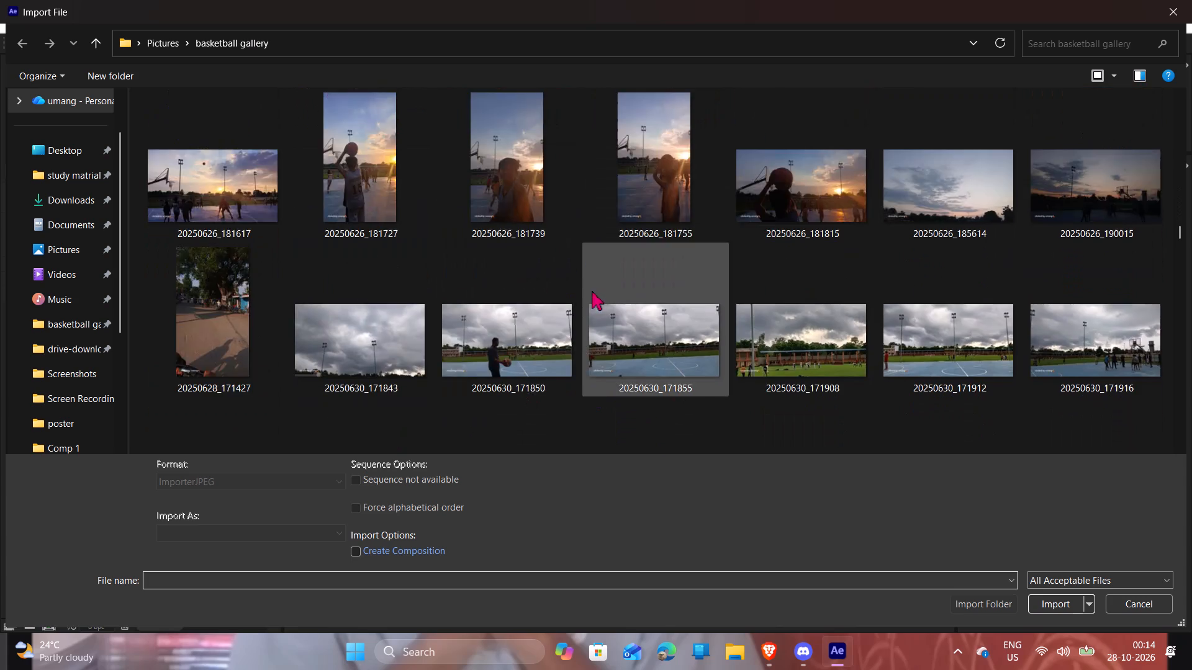
scroll(598, 290, "up", 1)
scroll(885, 158, "down", 8)
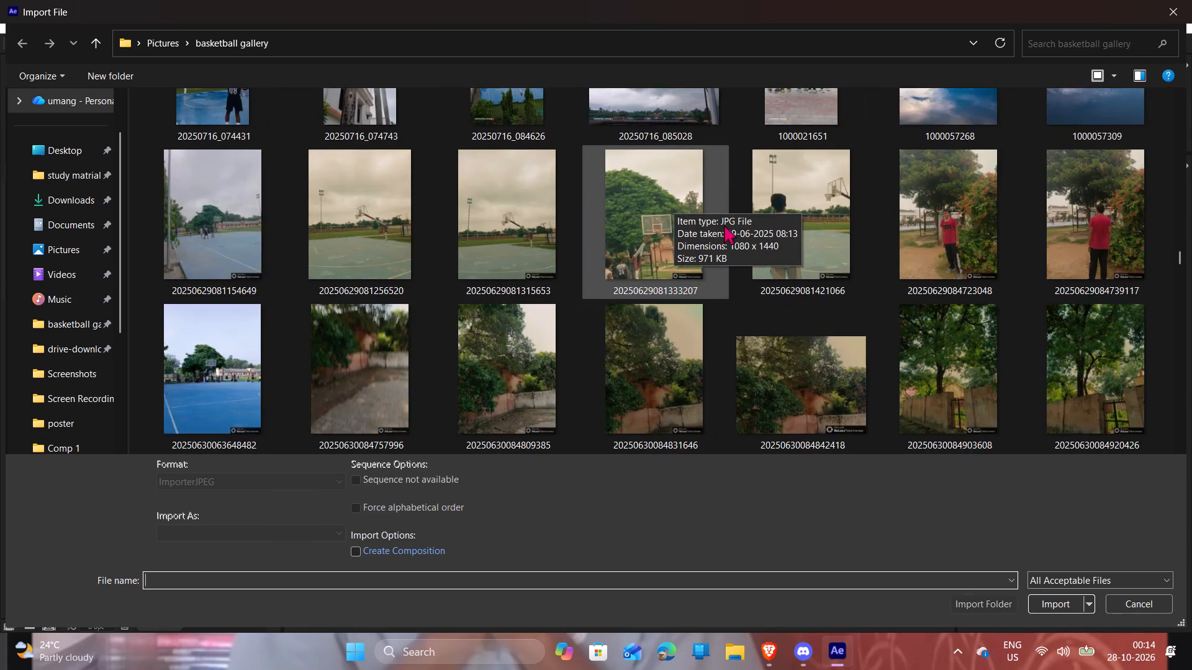
scroll(724, 225, "down", 16)
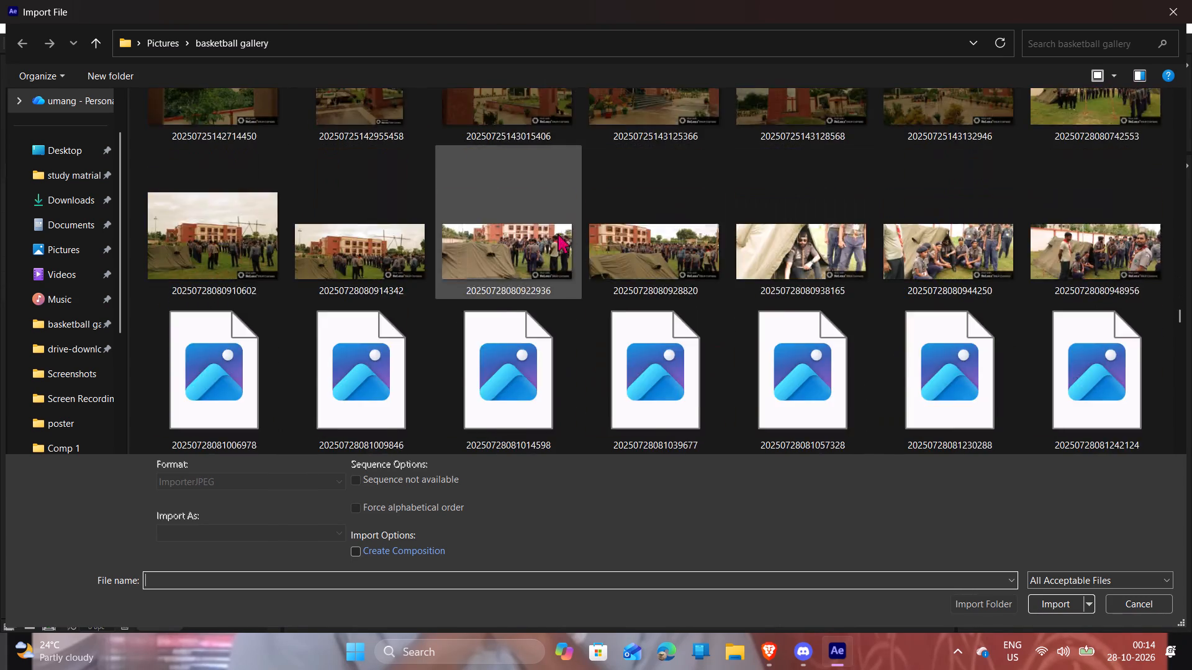
scroll(558, 234, "down", 12)
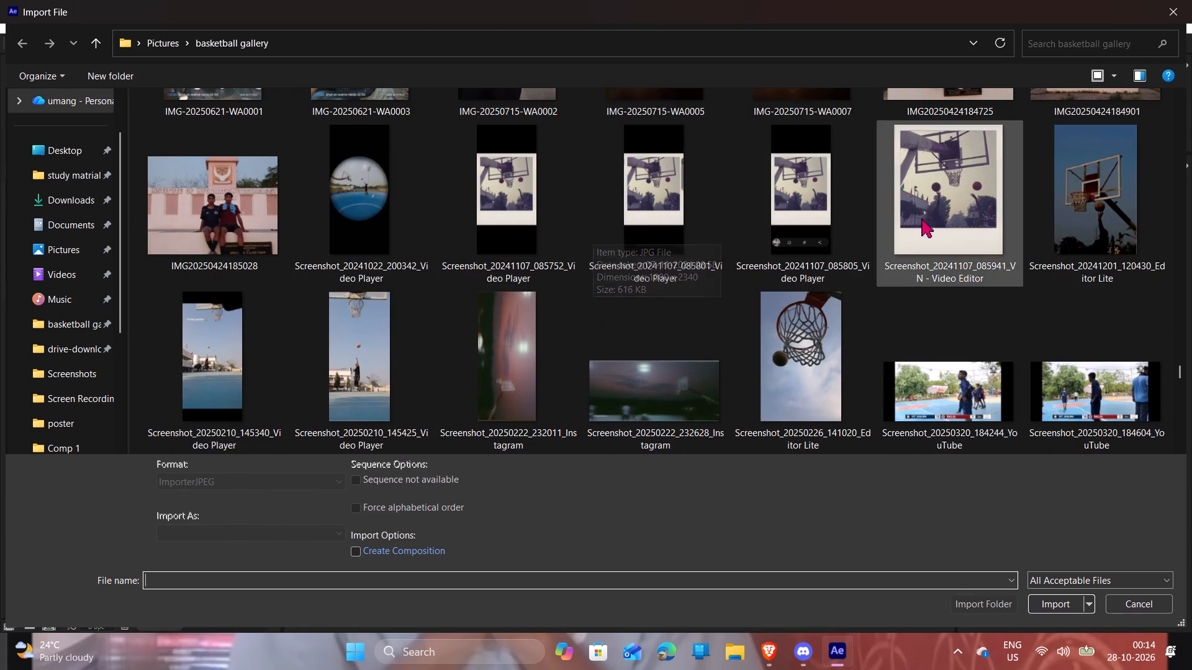
scroll(1081, 218, "down", 16)
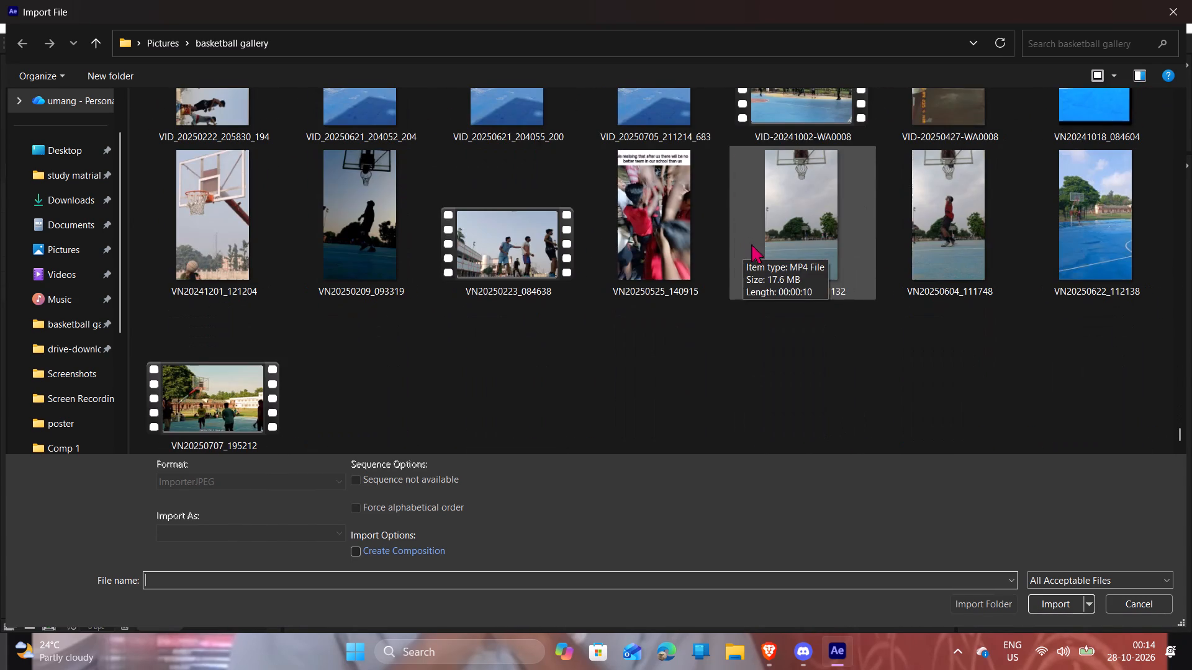
key("Escape")
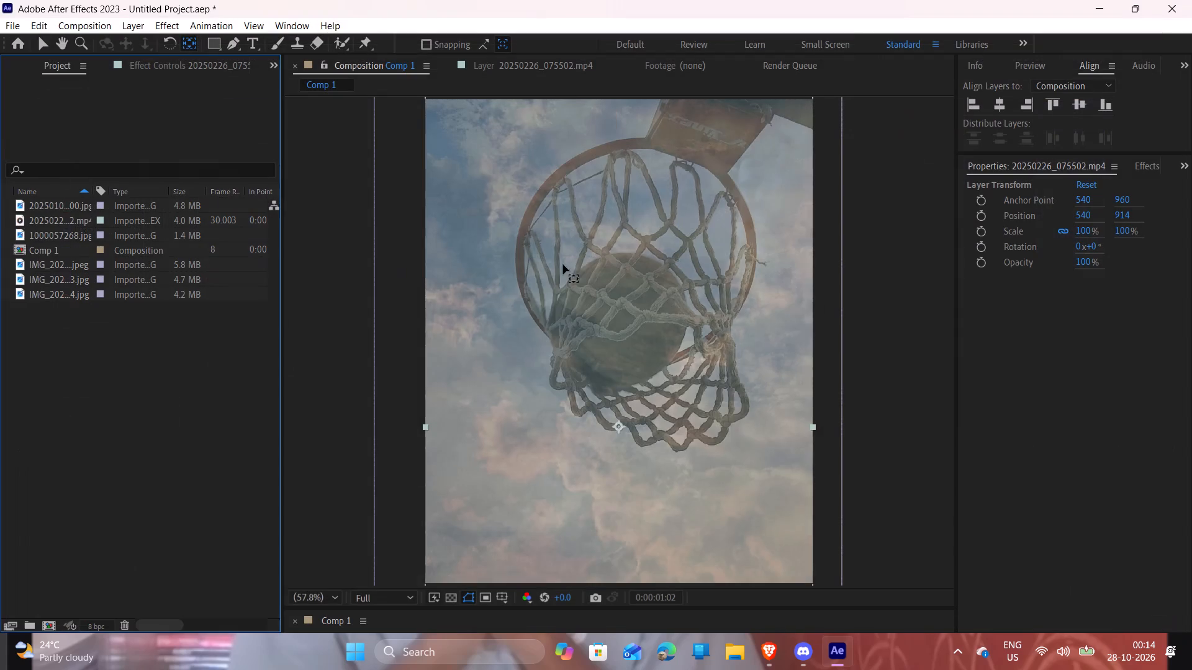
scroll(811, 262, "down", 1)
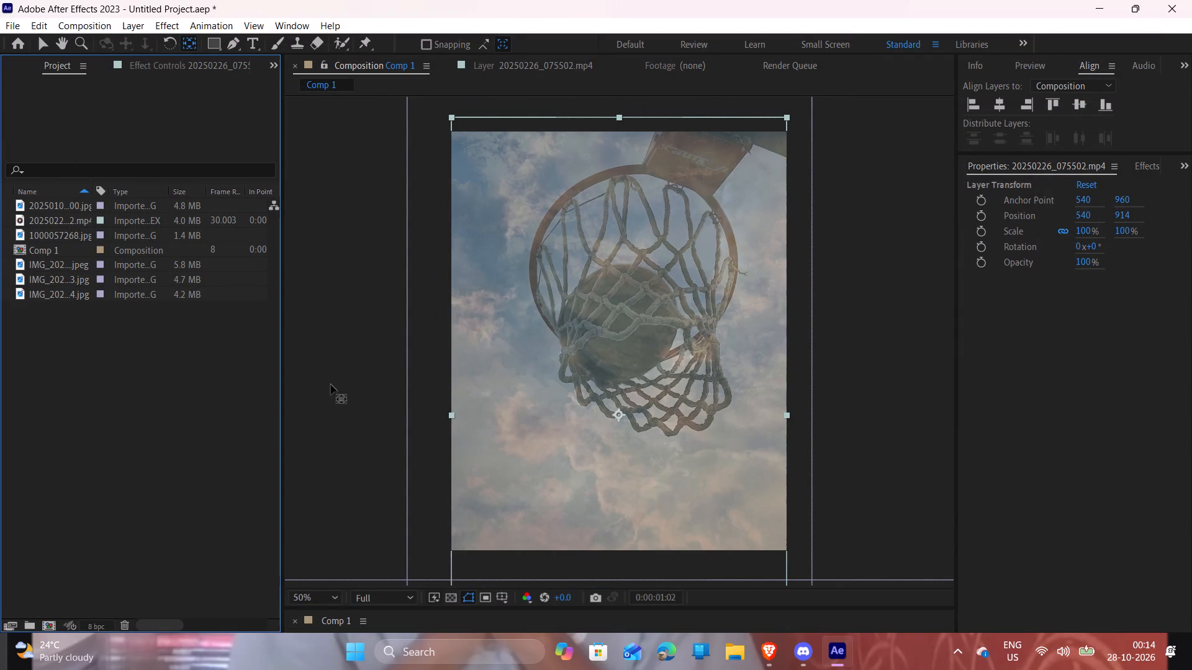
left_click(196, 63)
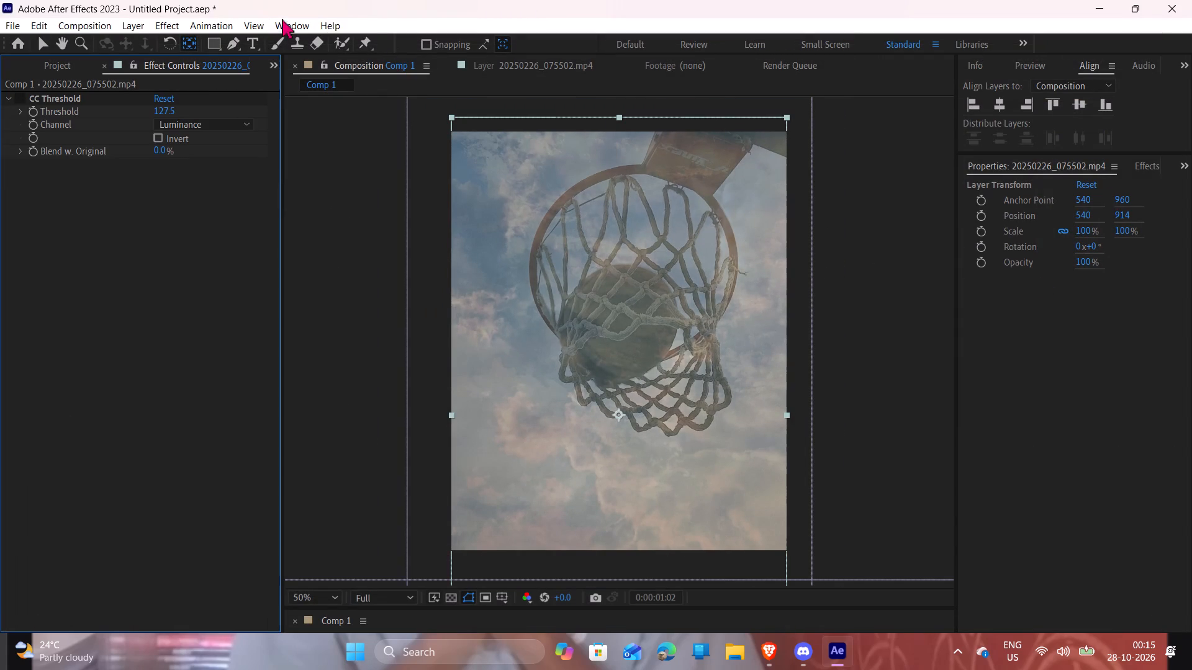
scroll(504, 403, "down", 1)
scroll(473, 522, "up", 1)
Add a new adjustment layer to Comp 1 and move it to the top of the layer stack.
left_click_drag(491, 609, 502, 508)
scroll(496, 584, "up", 4)
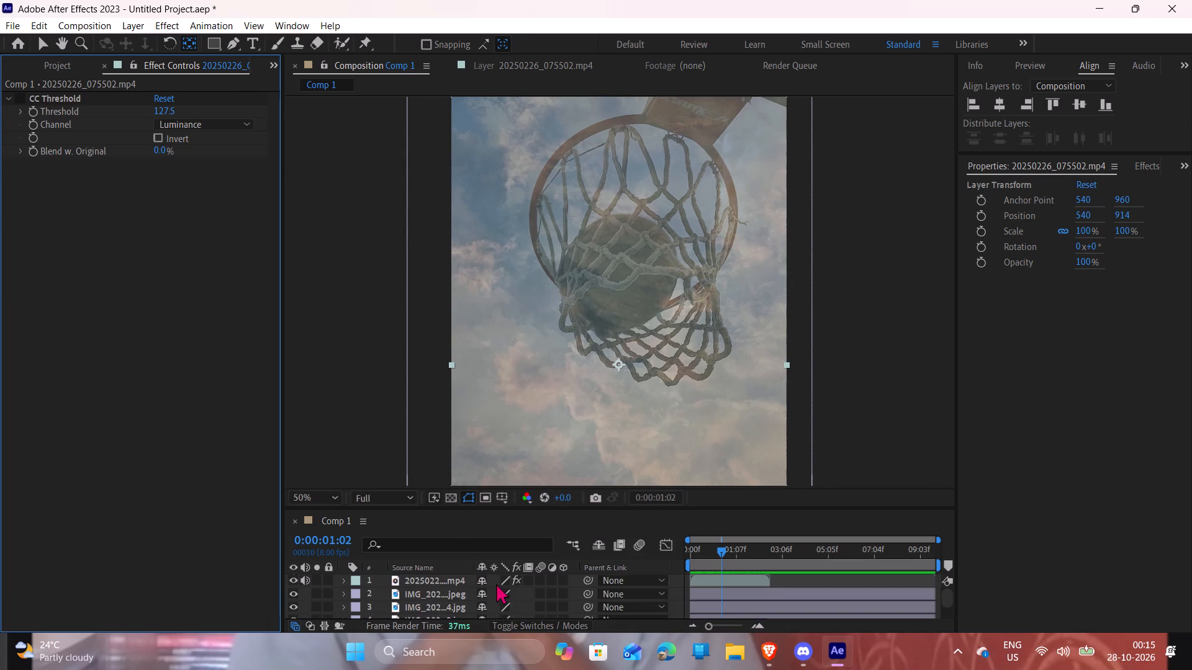
scroll(503, 581, "up", 6)
right_click(675, 596)
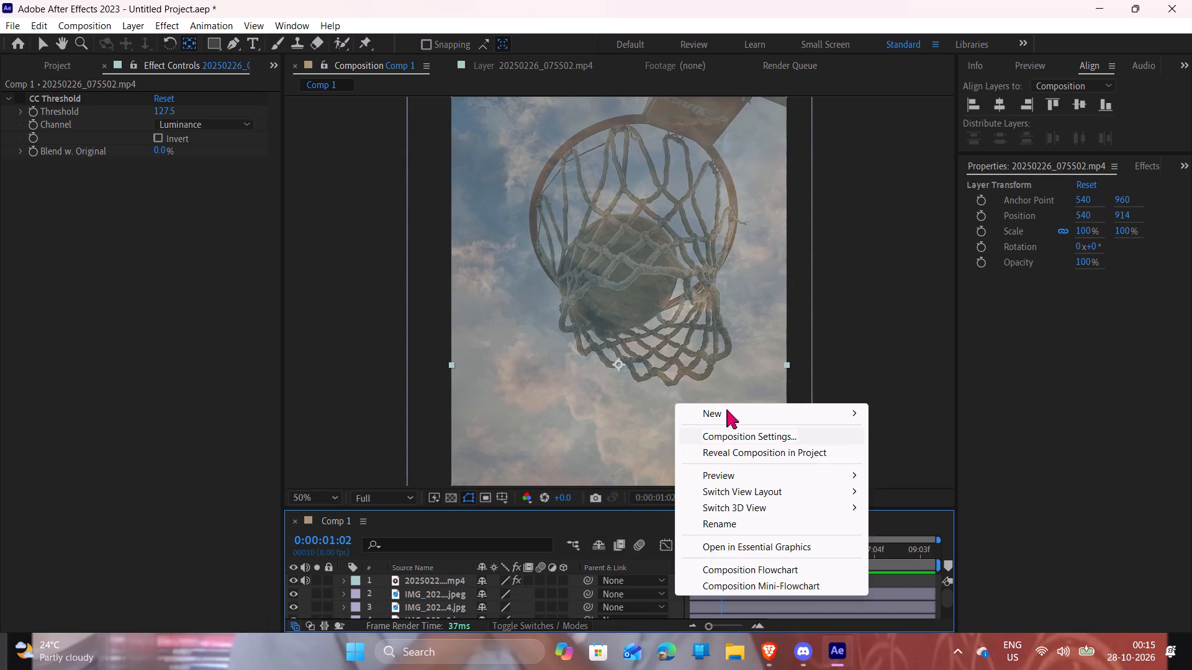
left_click(726, 409)
left_click(919, 537)
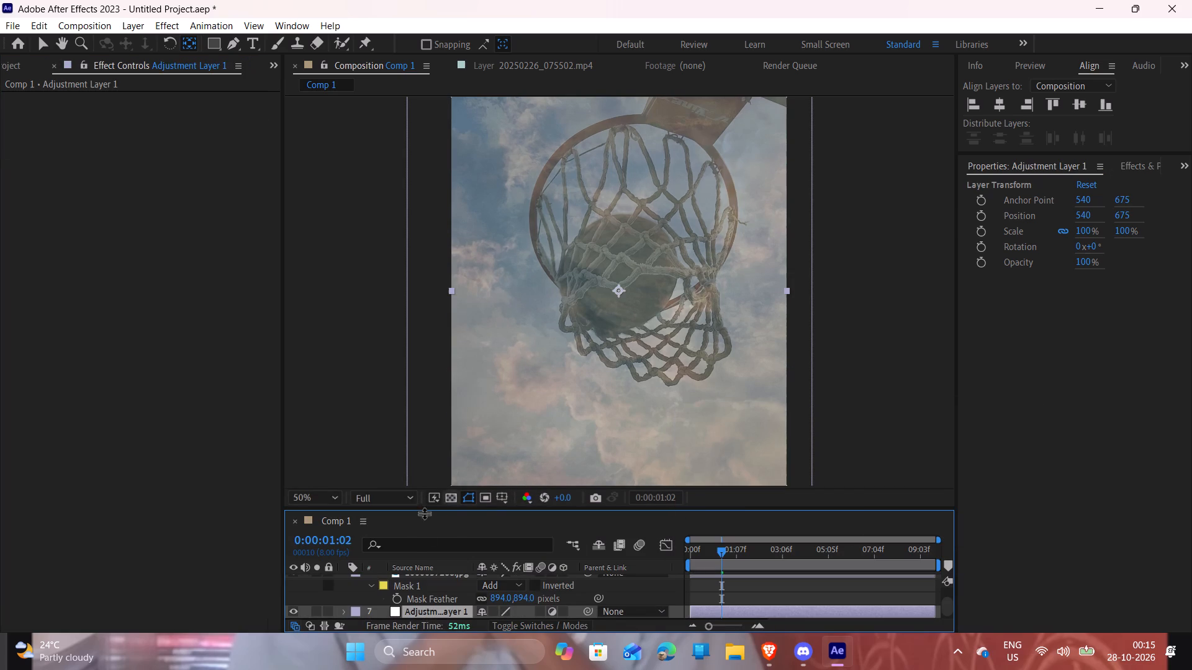
scroll(442, 595, "up", 1)
scroll(441, 624, "down", 6)
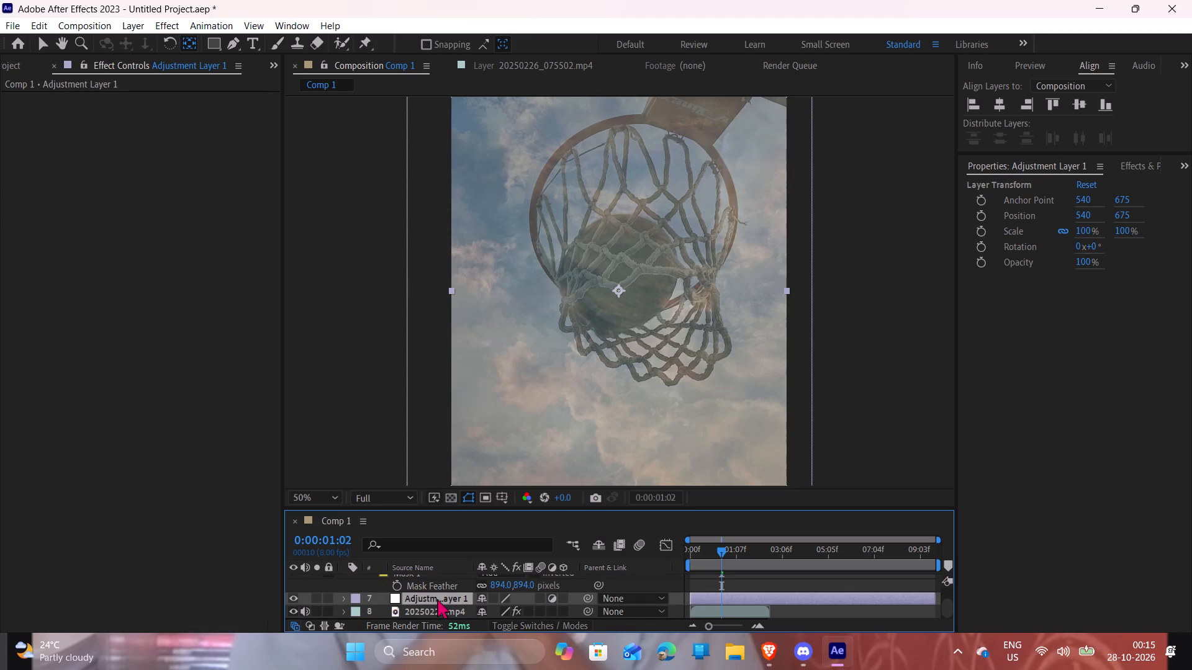
left_click_drag(437, 599, 443, 574)
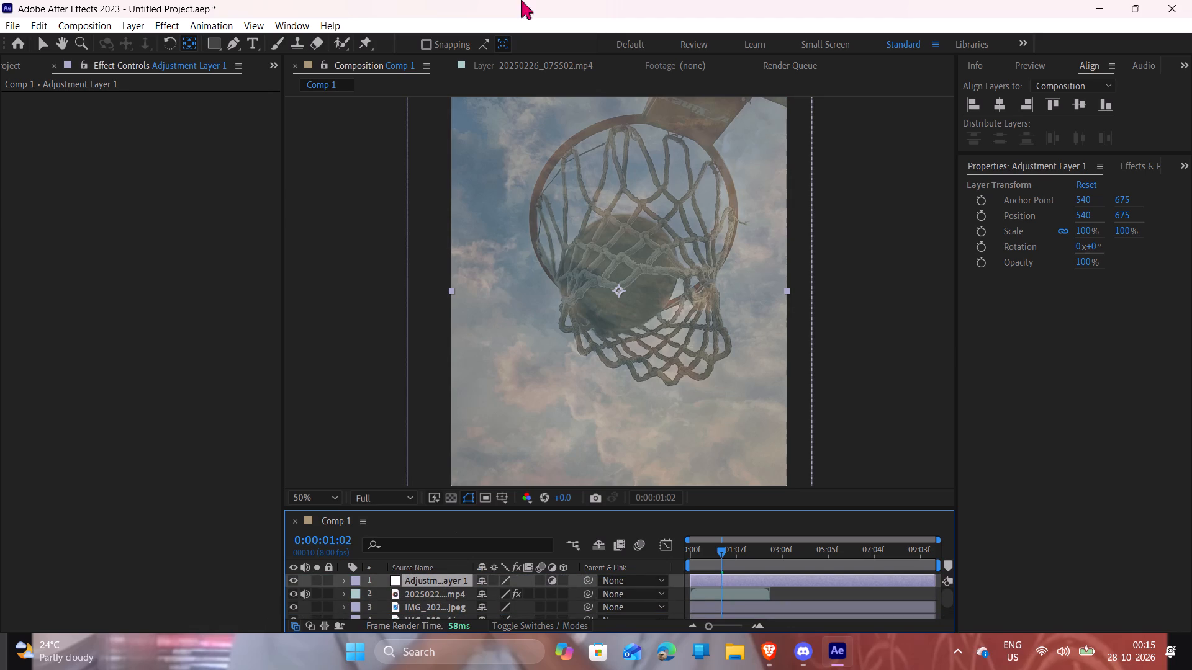
Look for an animation preset for the adjustment layer in the User Presets, poster and basketball gallery folders.
left_click(199, 26)
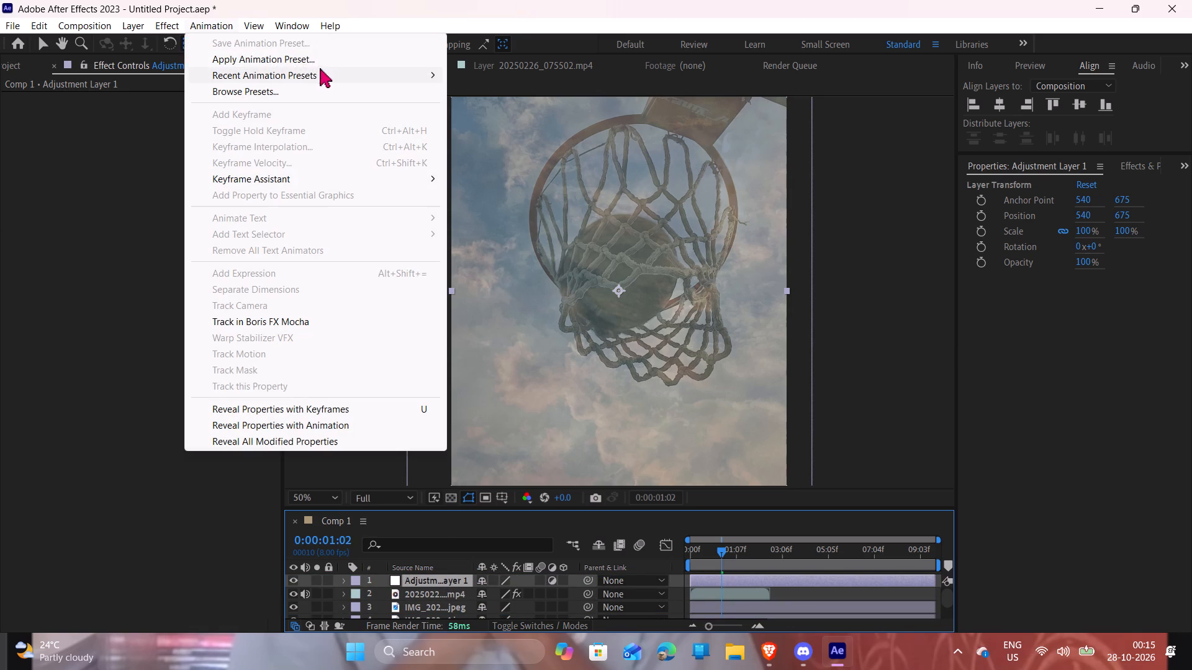
left_click(297, 59)
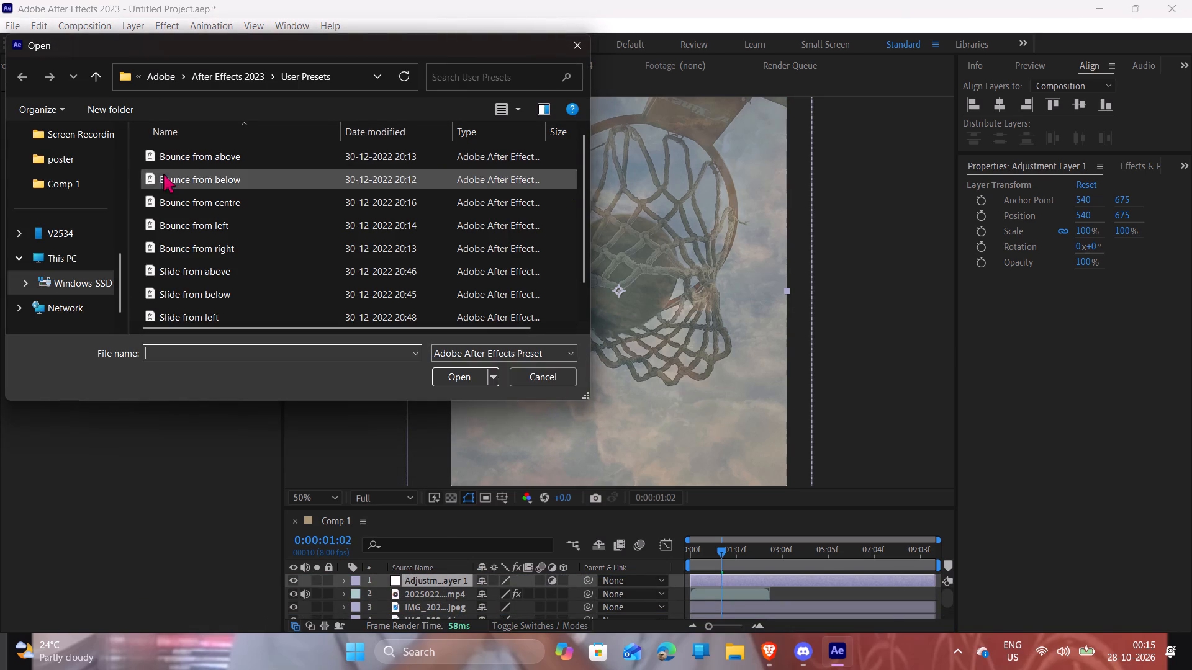
left_click_drag(48, 194, 45, 200)
left_click(58, 179)
left_click(66, 151)
scroll(66, 151, "up", 2)
left_click(65, 151)
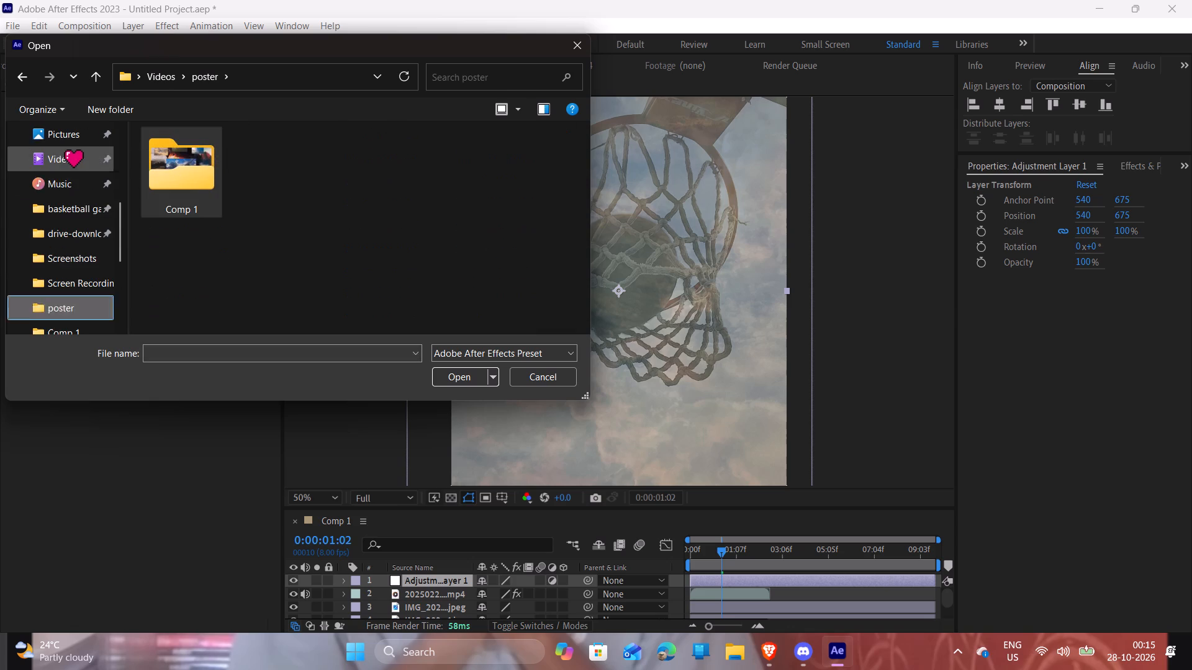
left_click(58, 215)
left_click_drag(49, 259, 53, 250)
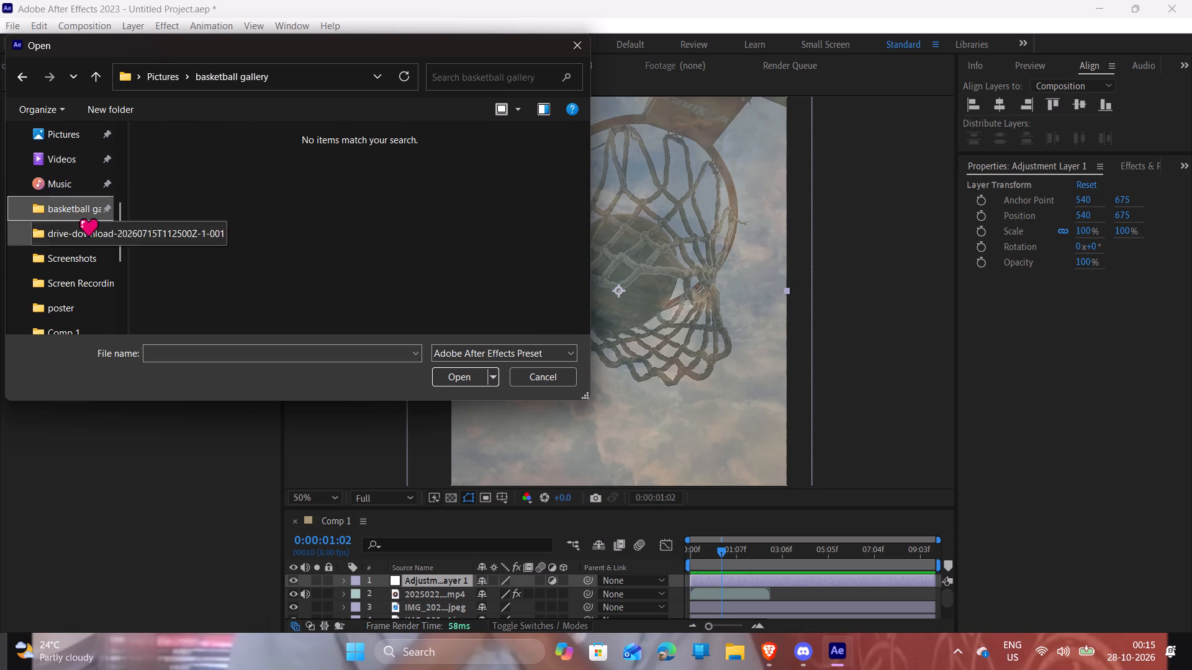
scroll(87, 157, "up", 3)
Look through the Downloads and Documents folders for an animation preset, and leave without applying one.
left_click(60, 292)
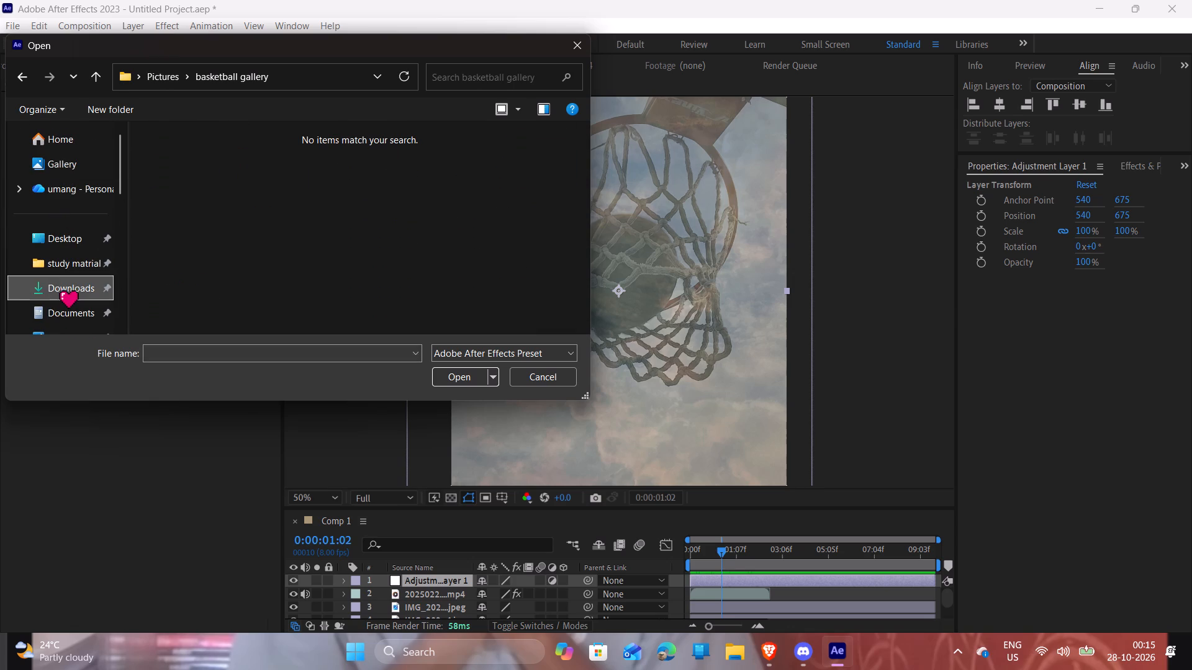
scroll(227, 220, "down", 6)
scroll(327, 231, "down", 5)
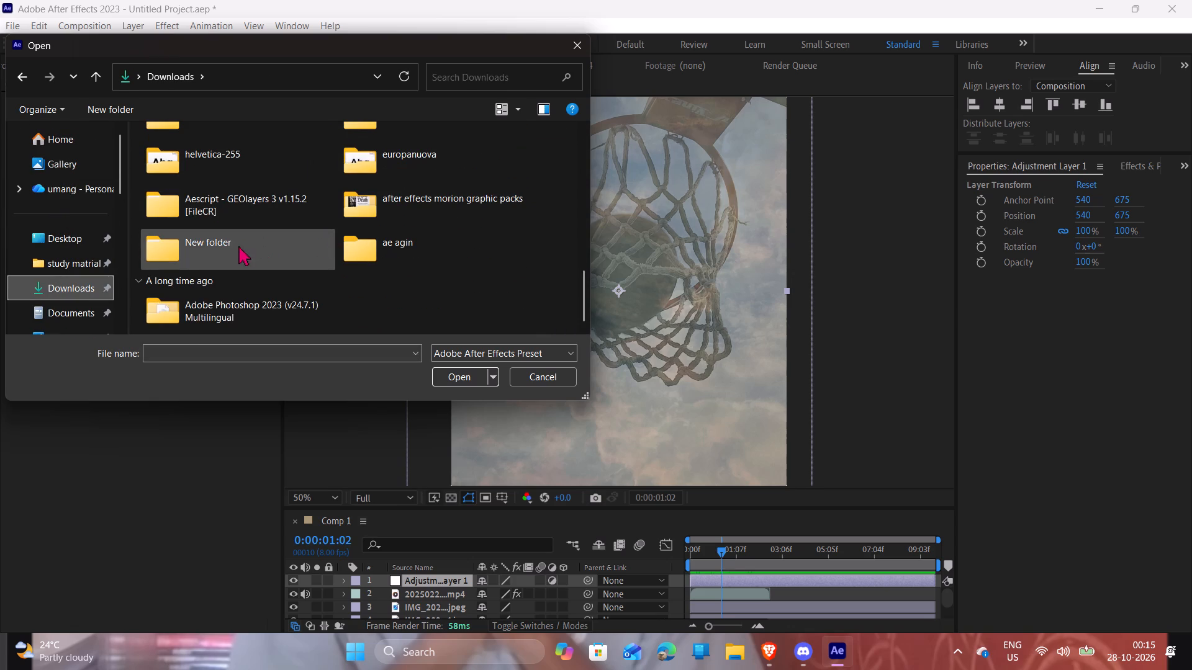
scroll(252, 242, "up", 7)
scroll(430, 219, "down", 8)
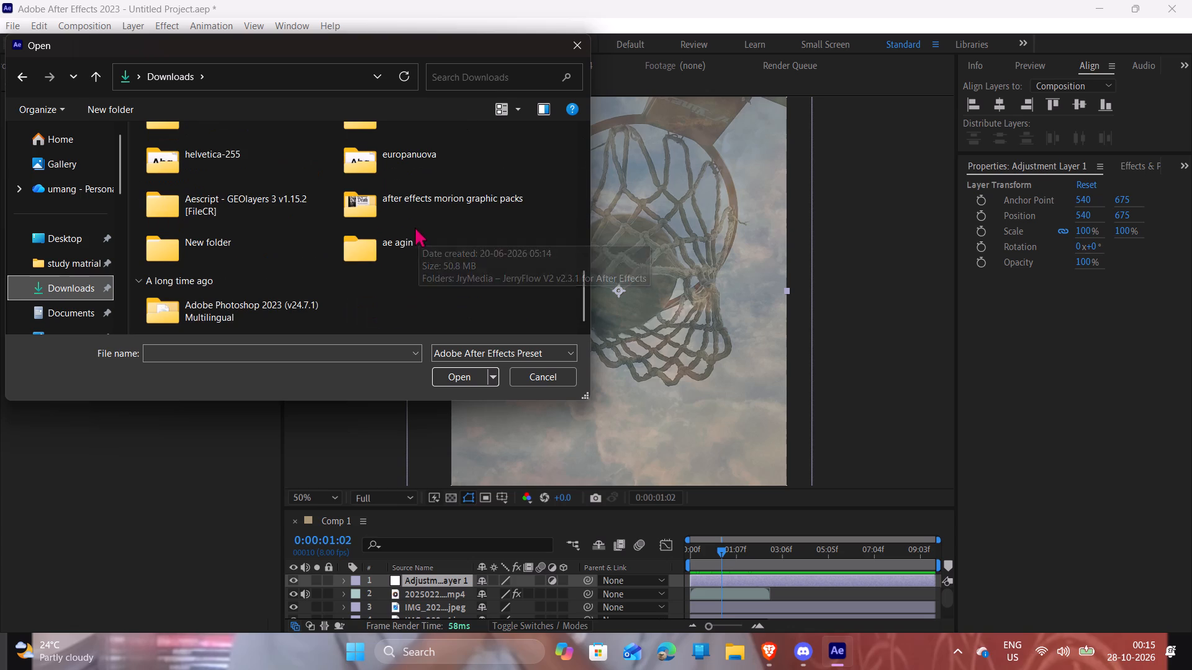
scroll(286, 212, "up", 6)
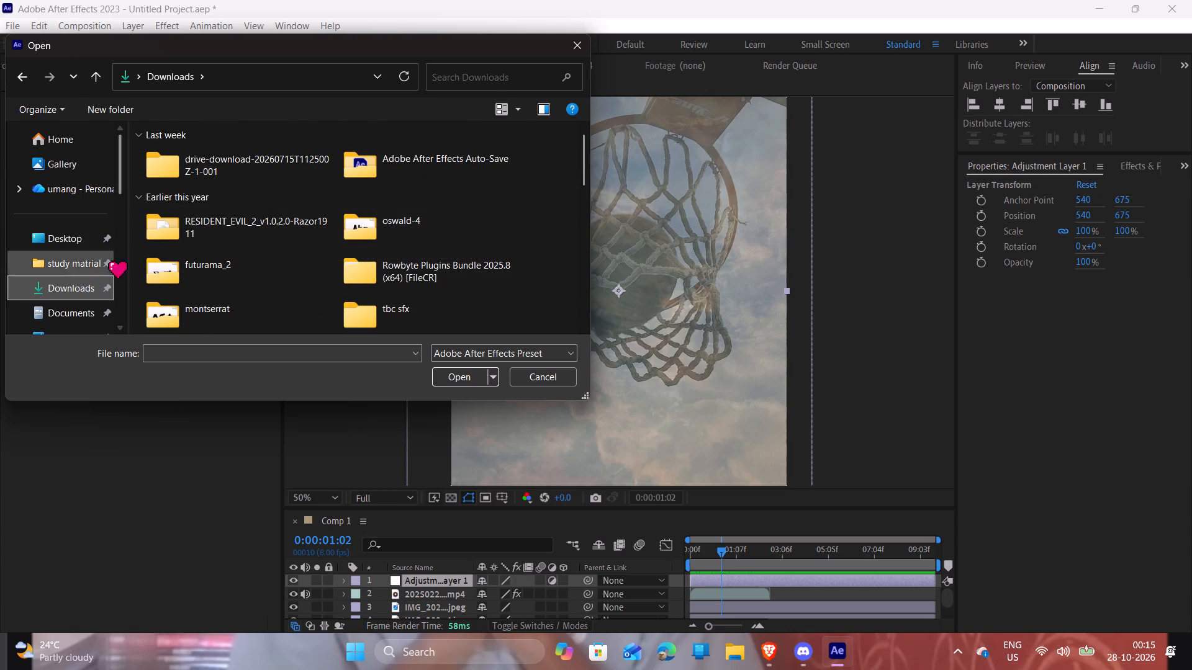
scroll(415, 278, "down", 2)
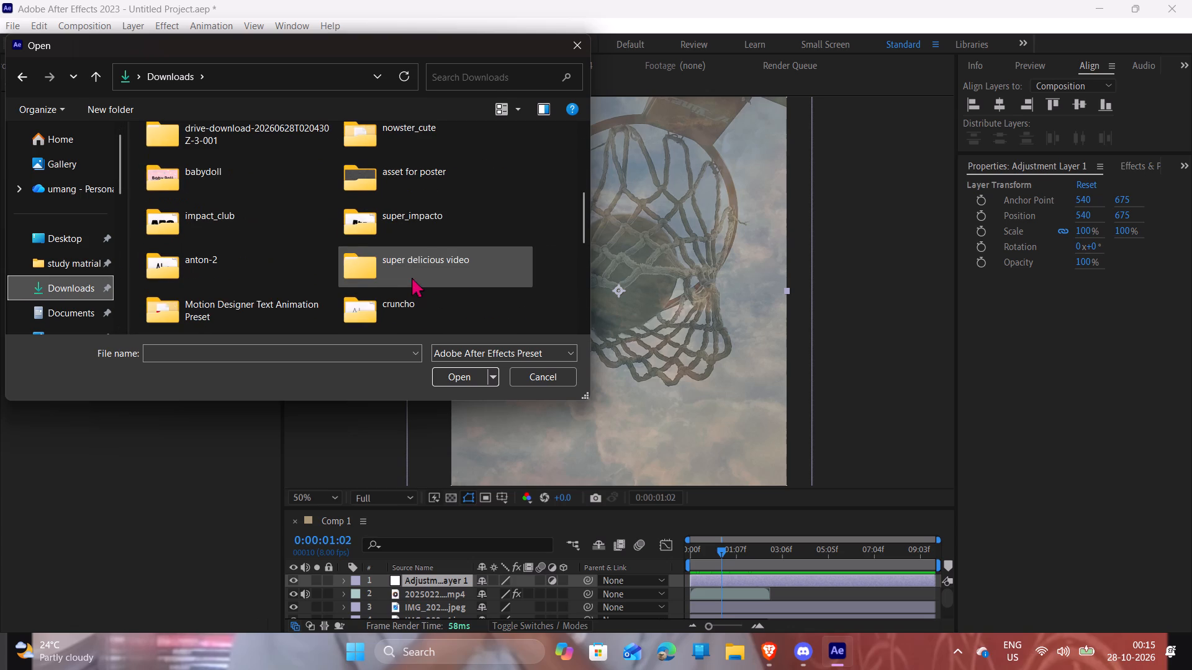
scroll(412, 246, "down", 3)
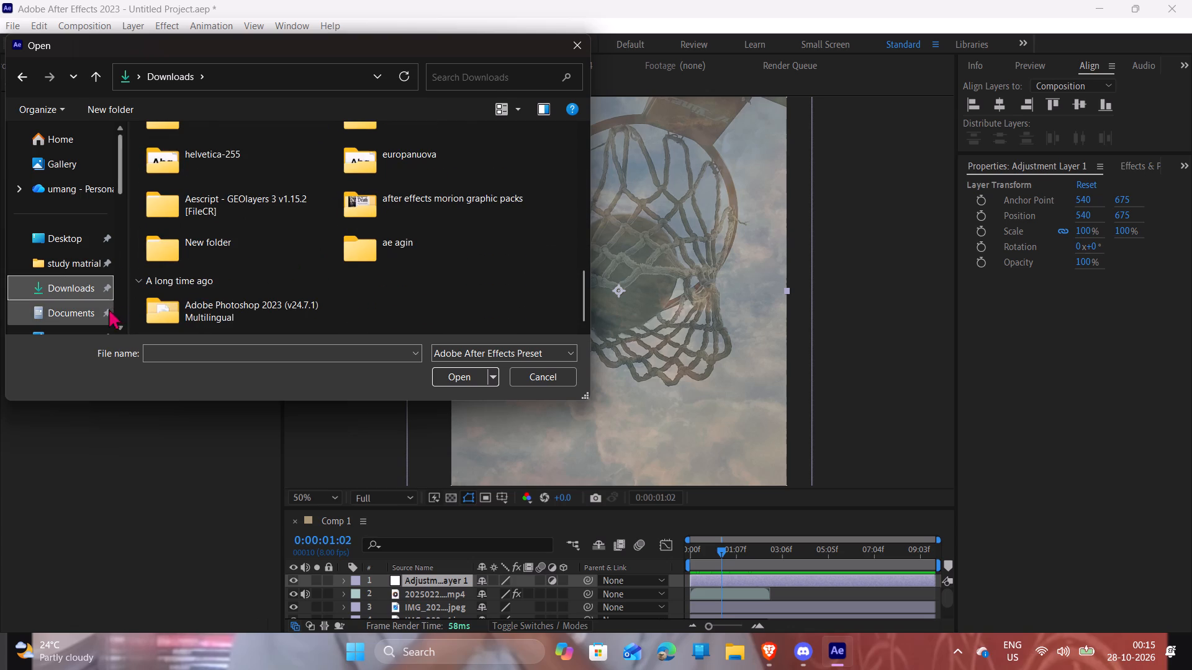
left_click(97, 315)
scroll(325, 215, "down", 4)
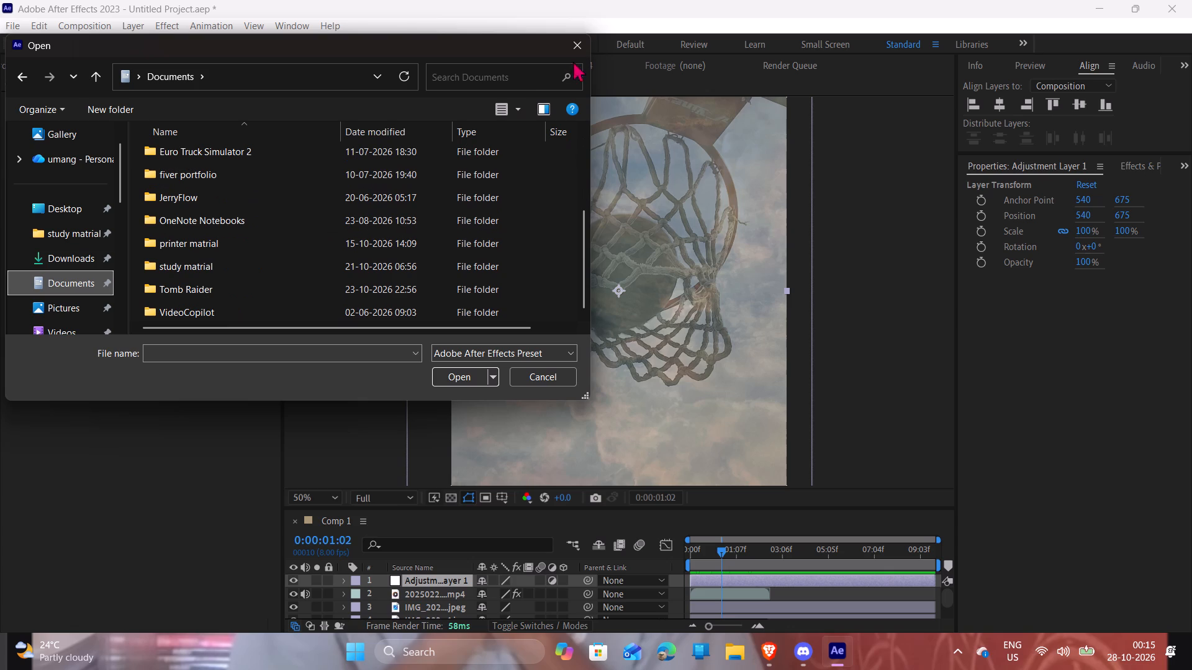
left_click(577, 48)
Fit the composition in the preview and import the hooded figure photo 20250105_090700 from the basketball gallery folder again.
scroll(539, 209, "down", 1)
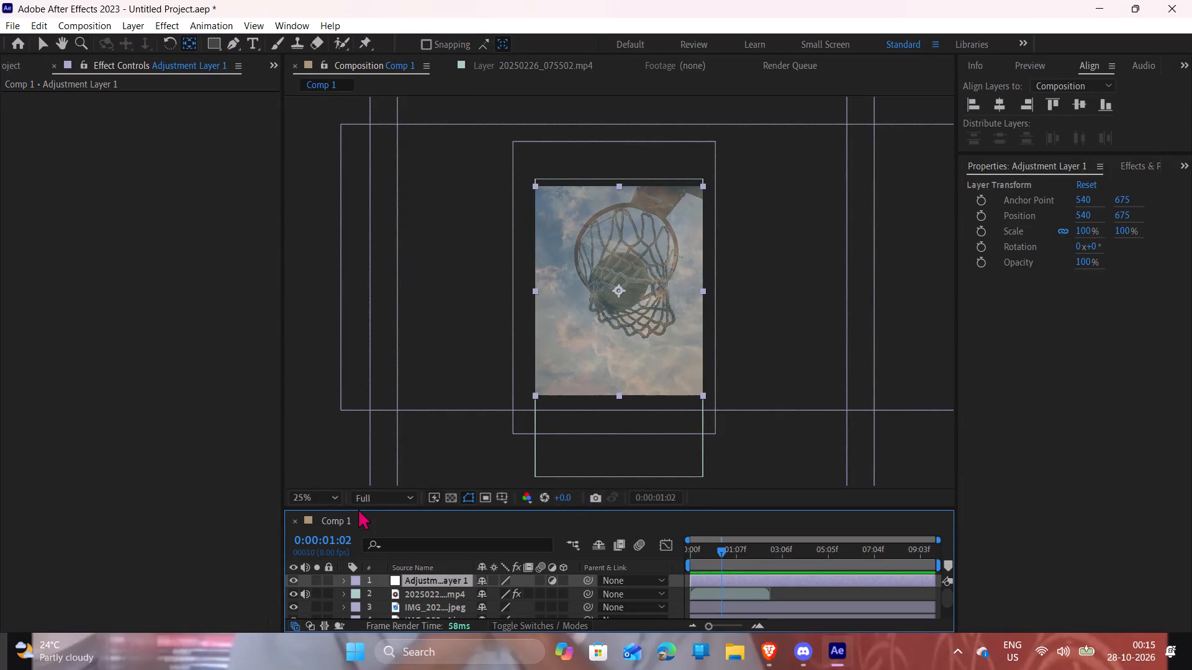
left_click(323, 498)
left_click(350, 216)
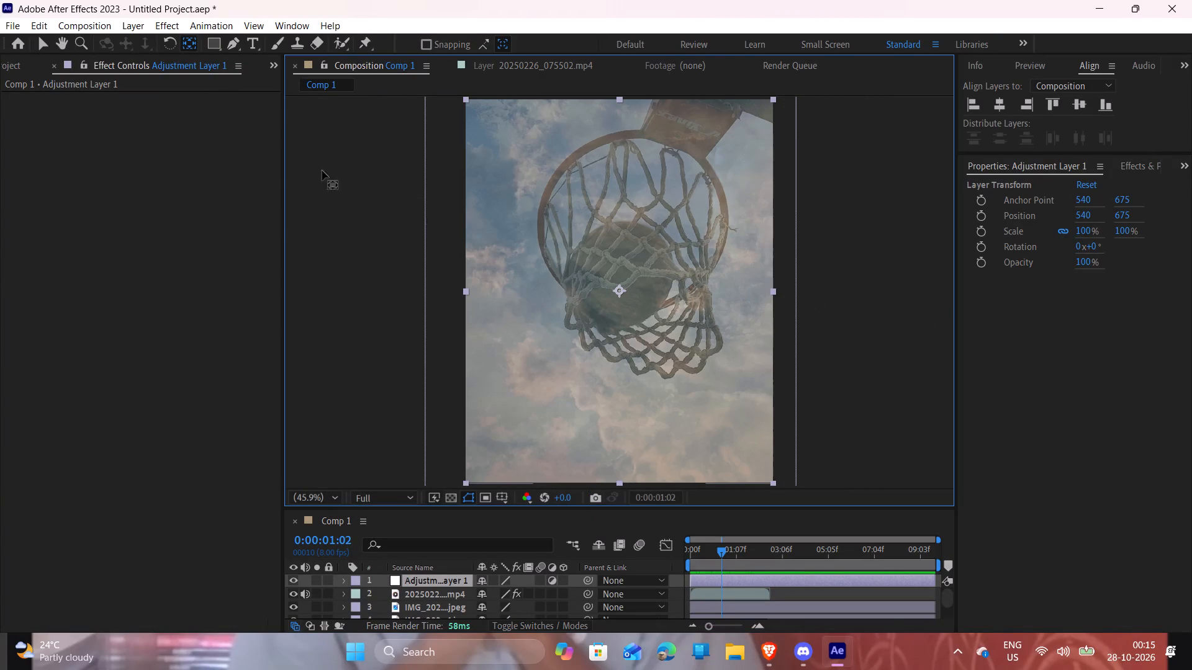
left_click(11, 60)
double_click(35, 357)
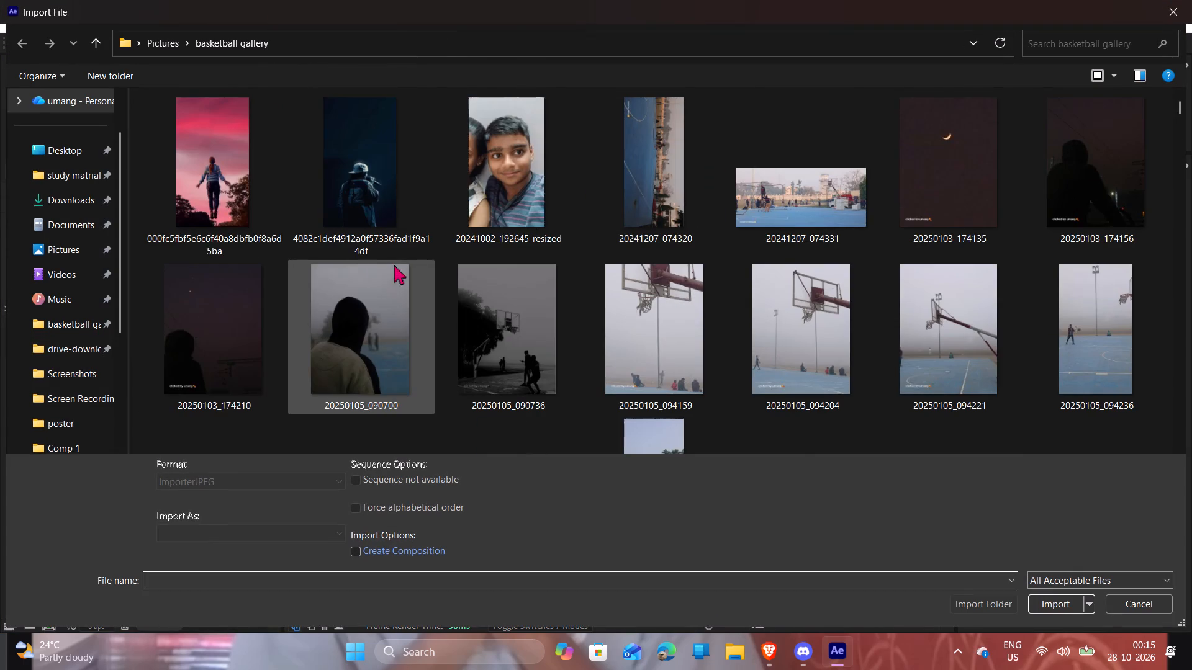
scroll(394, 265, "down", 5)
scroll(394, 265, "up", 3)
scroll(379, 330, "up", 3)
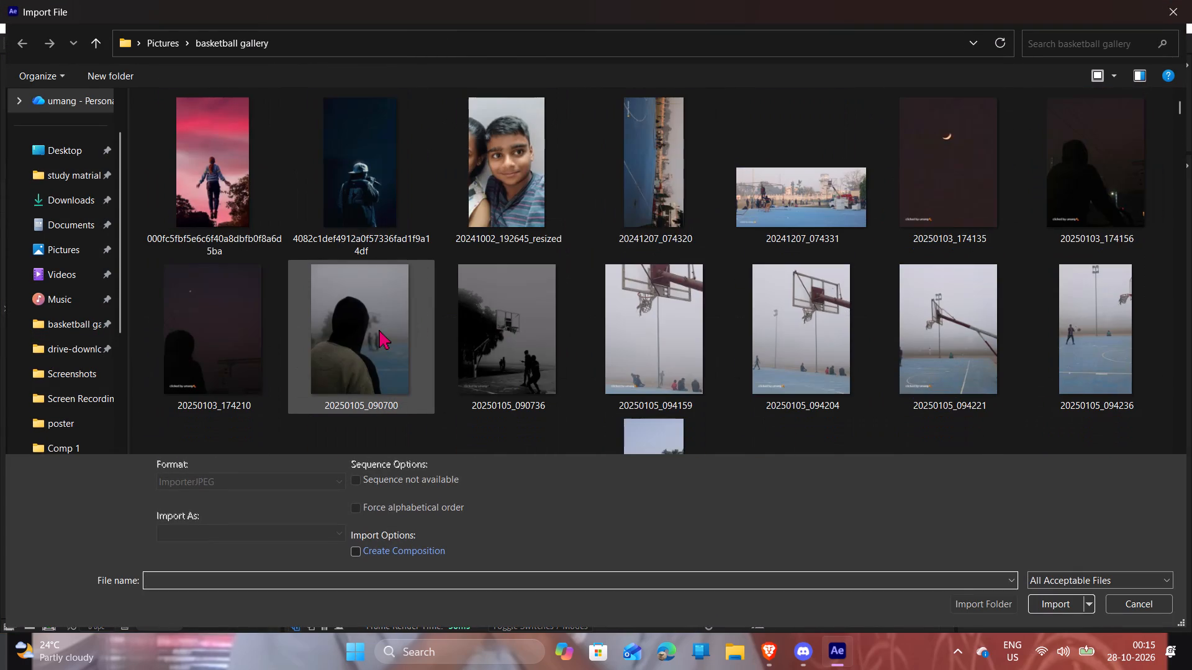
double_click(379, 330)
Place the newly imported 20250105_090700 photo in Comp 1 at about 611, 641, above the adjustment layer, and scale it to 50%.
left_click_drag(49, 220, 227, 220)
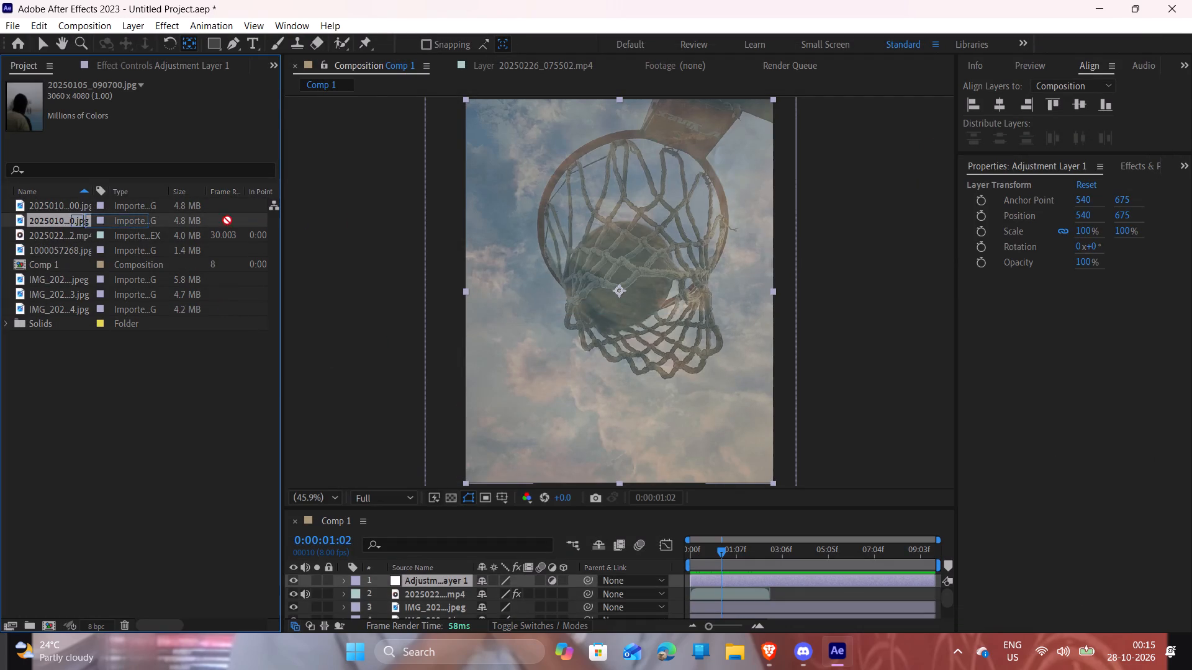
left_click_drag(227, 220, 639, 282)
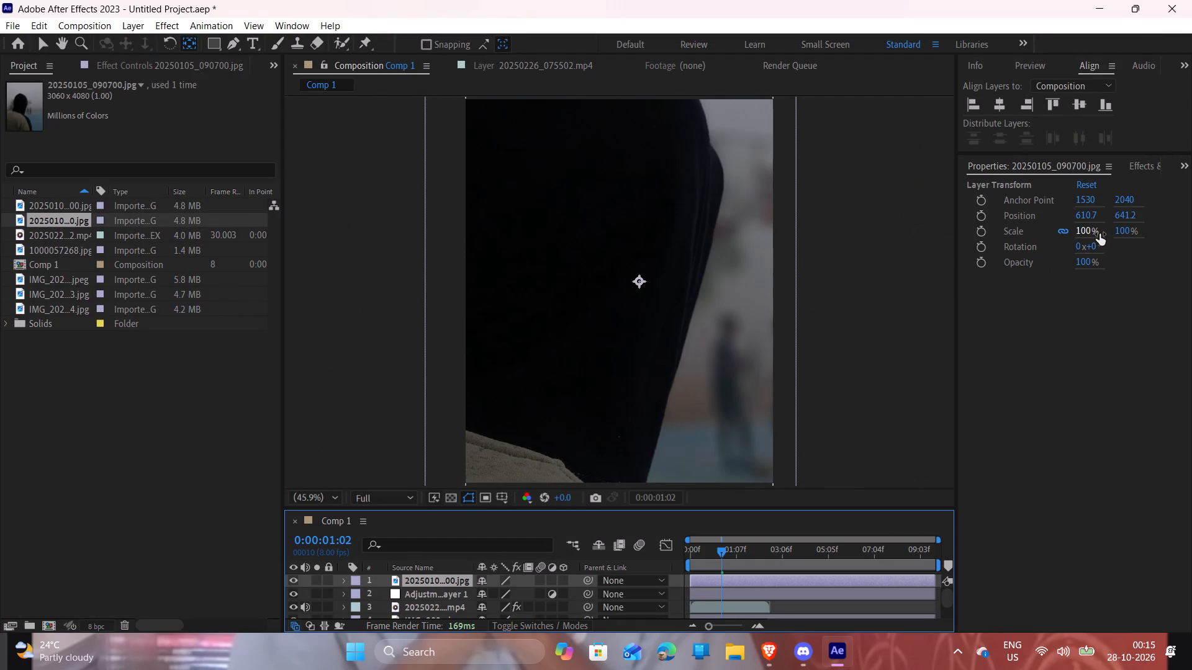
left_click_drag(1081, 234, 1021, 234)
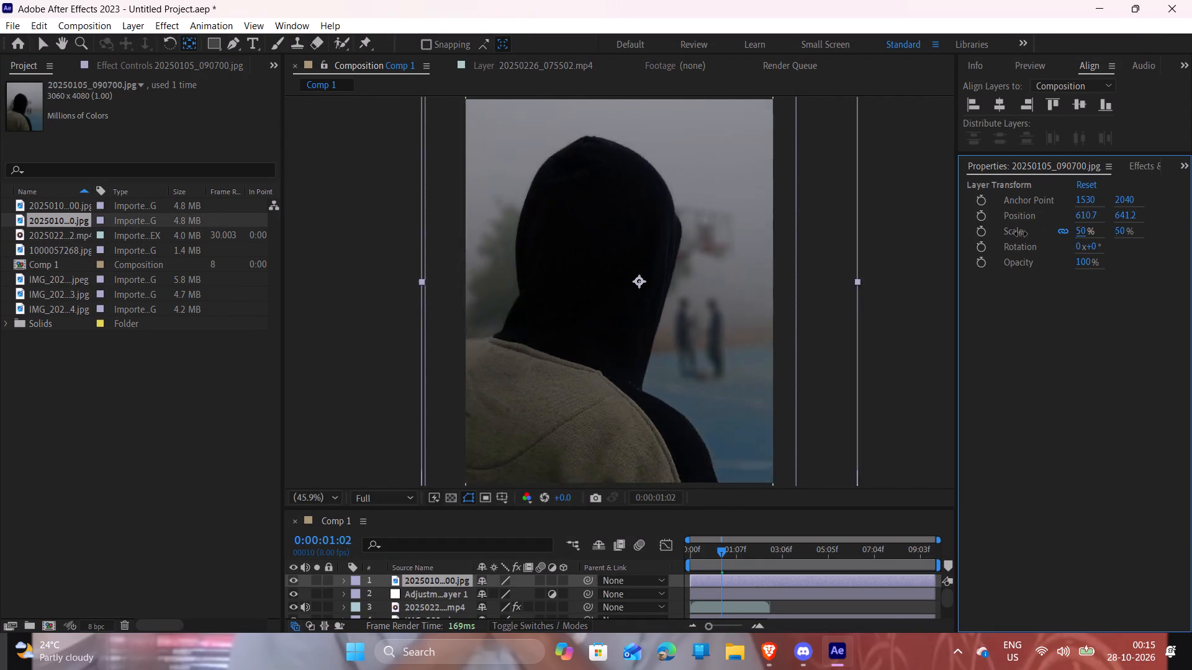
Scale the top 20250105_090700 photo layer in Comp 1 down to 41% and switch to the Selection tool.
left_click_drag(1021, 234, 1047, 251)
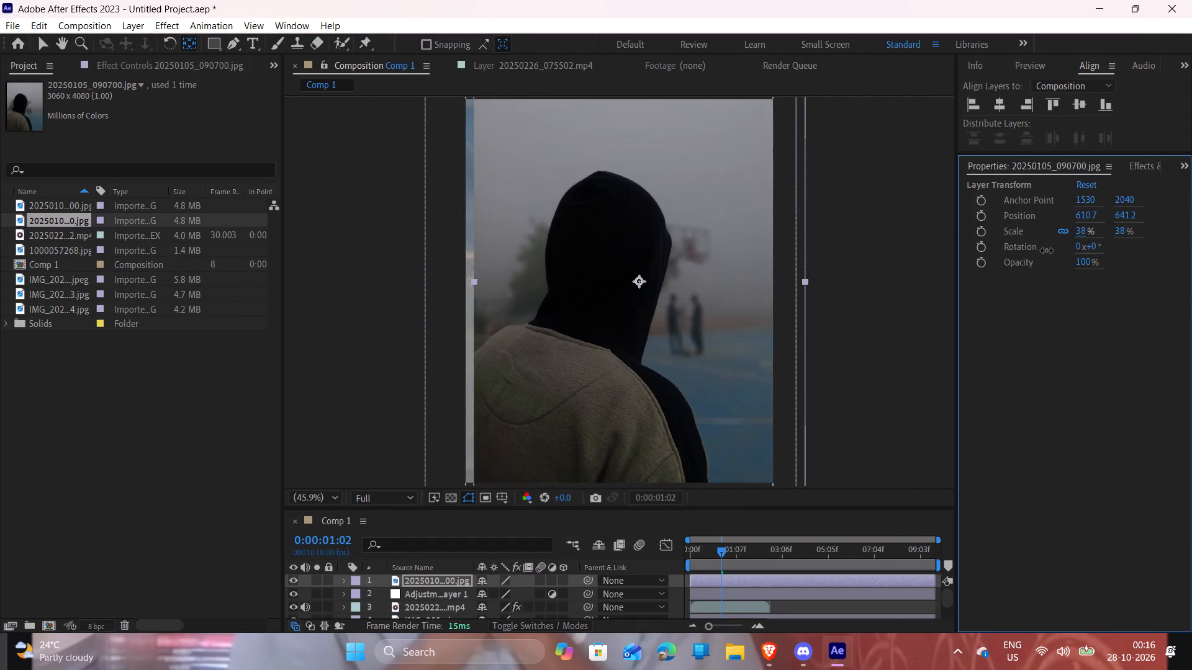
left_click_drag(1047, 251, 1050, 252)
left_click_drag(681, 397, 632, 403)
left_click(37, 39)
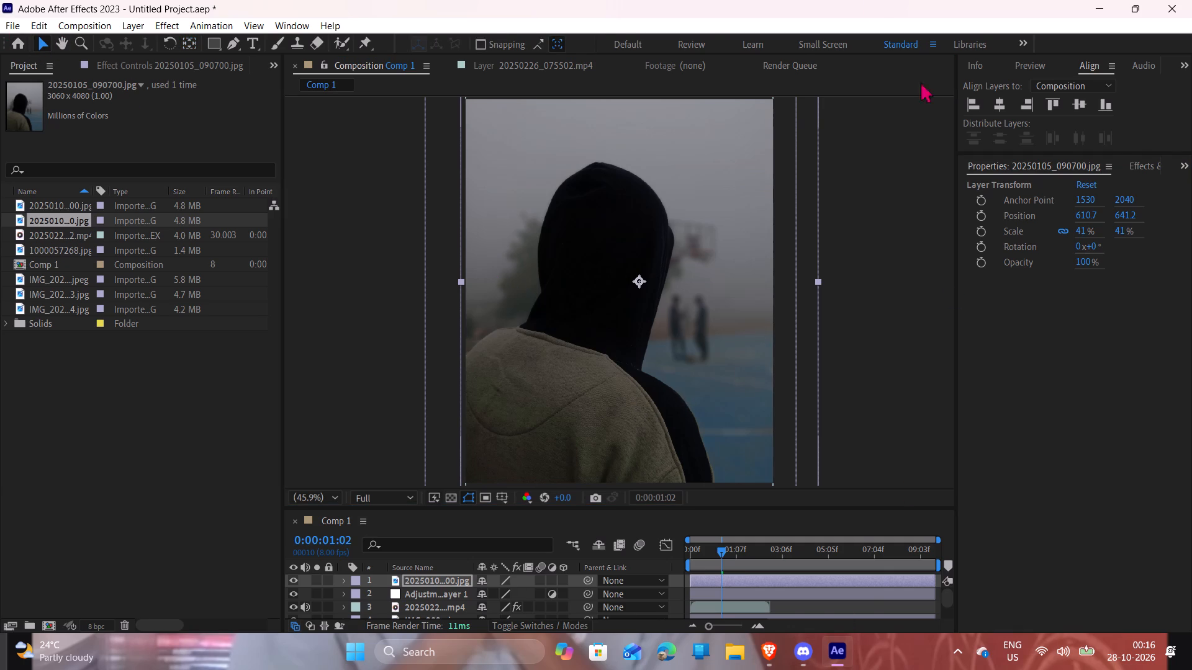
Uncover the desktop by shifting the maximised windows and minimising both Brave windows, and launch Kuro from its desktop shortcut.
left_click_drag(867, 0, 860, 117)
left_click_drag(158, 0, 151, 190)
left_click_drag(739, 0, 779, 246)
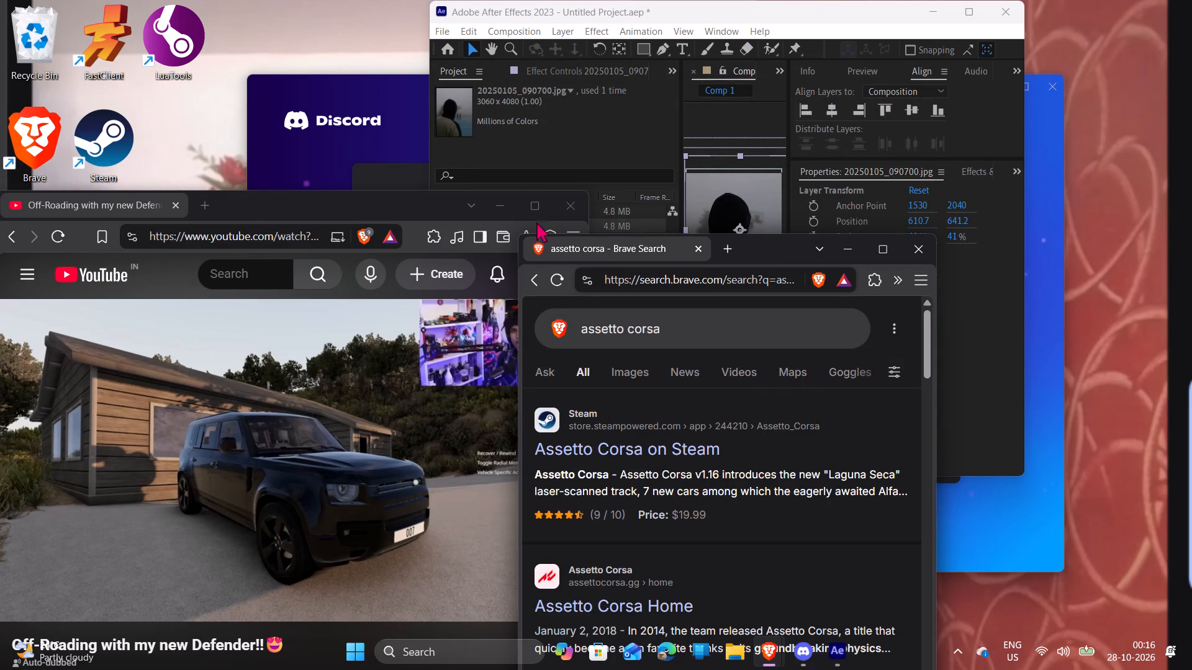
left_click(478, 208)
left_click(499, 205)
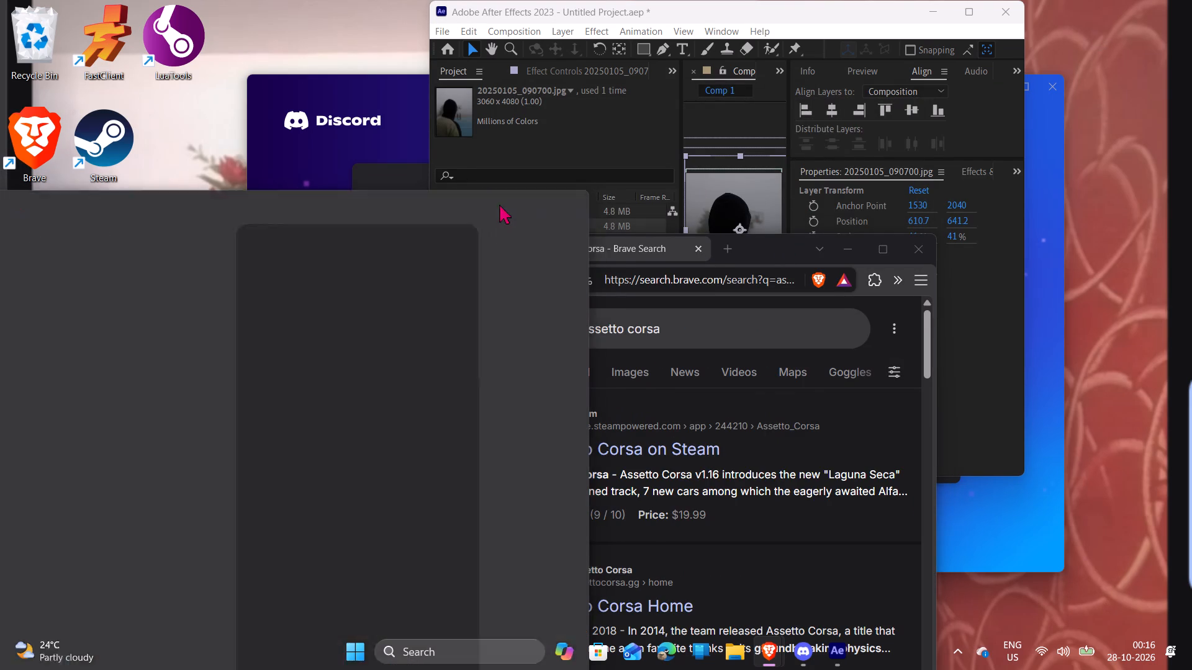
left_click(845, 247)
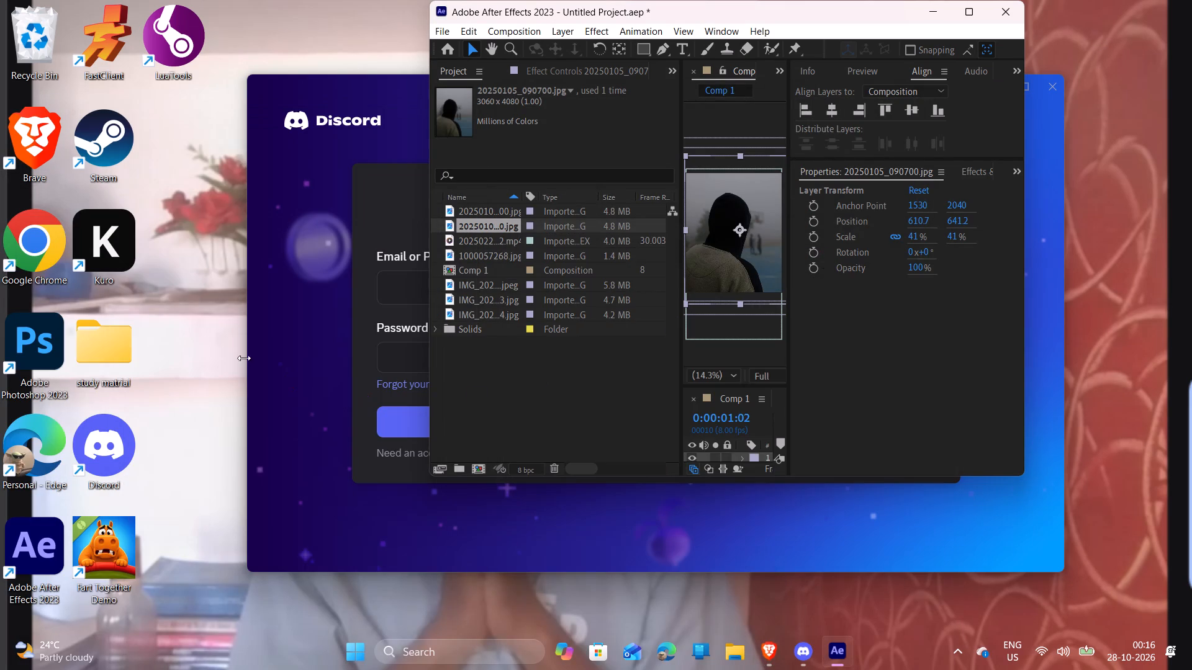
double_click(111, 252)
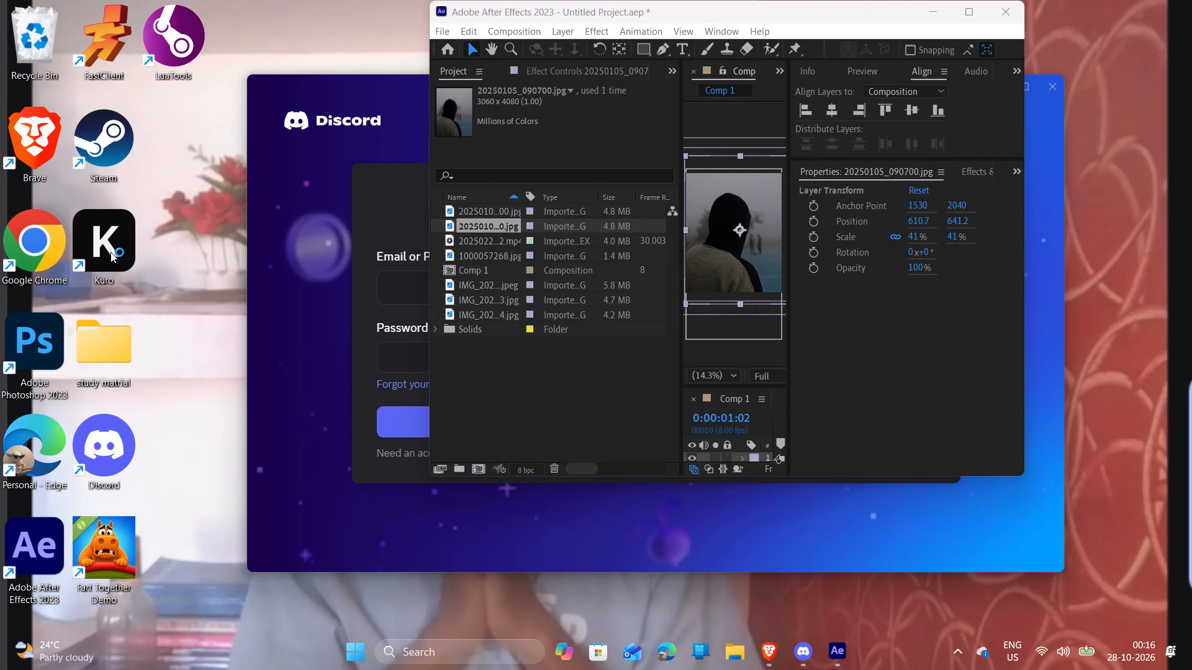
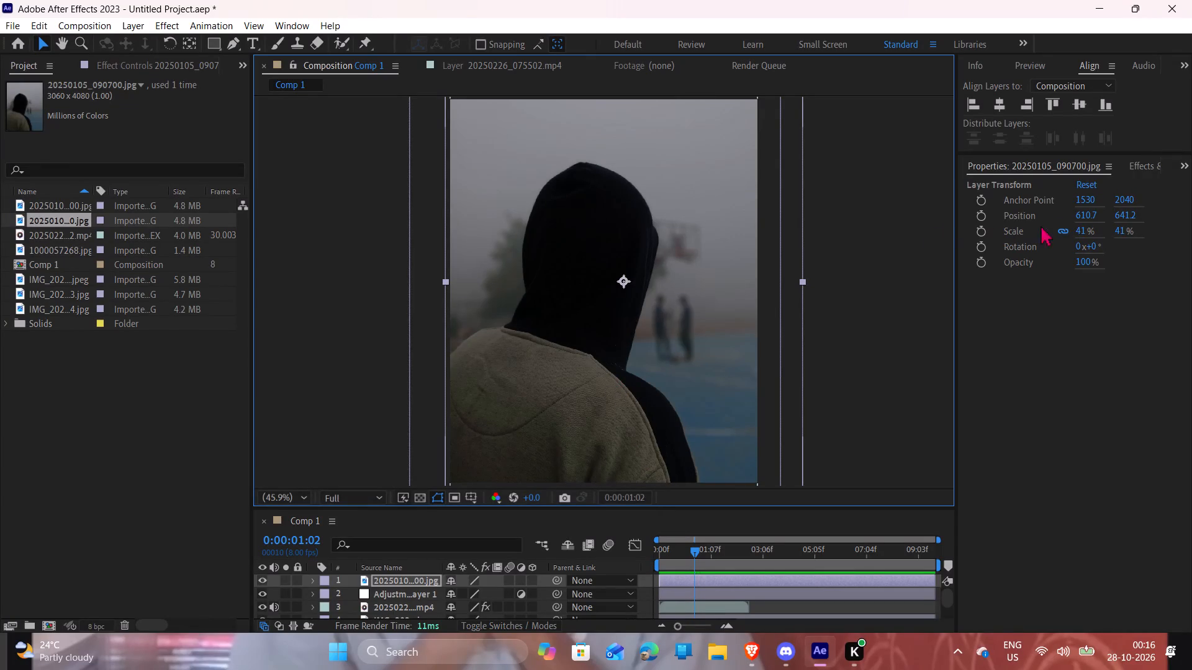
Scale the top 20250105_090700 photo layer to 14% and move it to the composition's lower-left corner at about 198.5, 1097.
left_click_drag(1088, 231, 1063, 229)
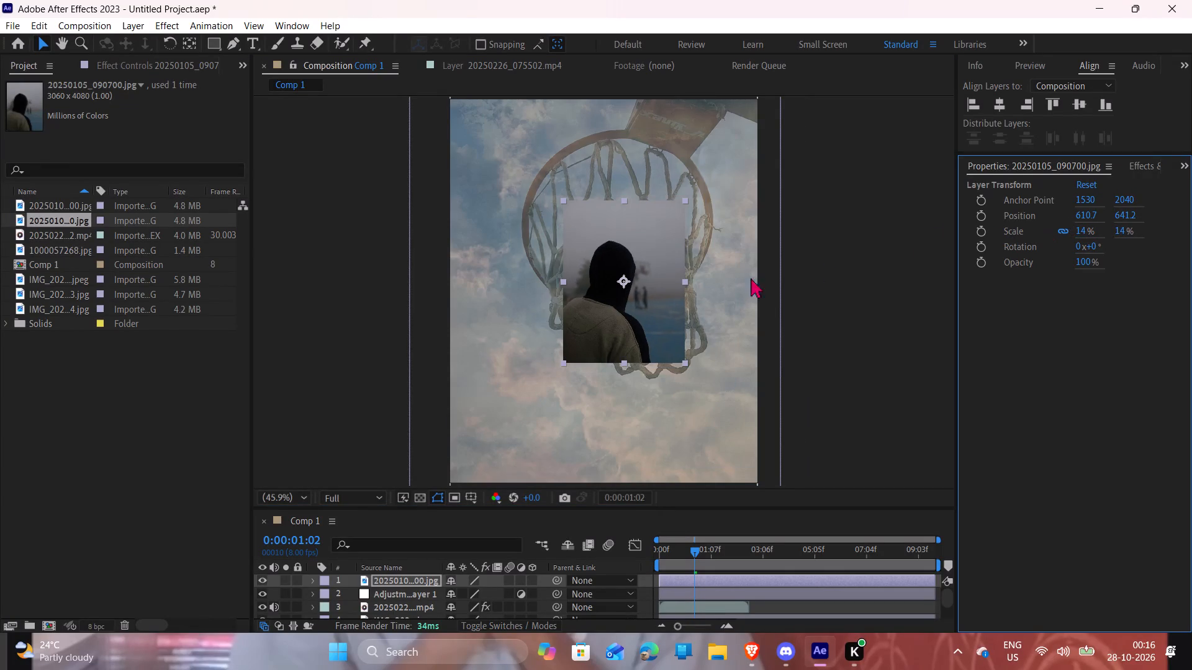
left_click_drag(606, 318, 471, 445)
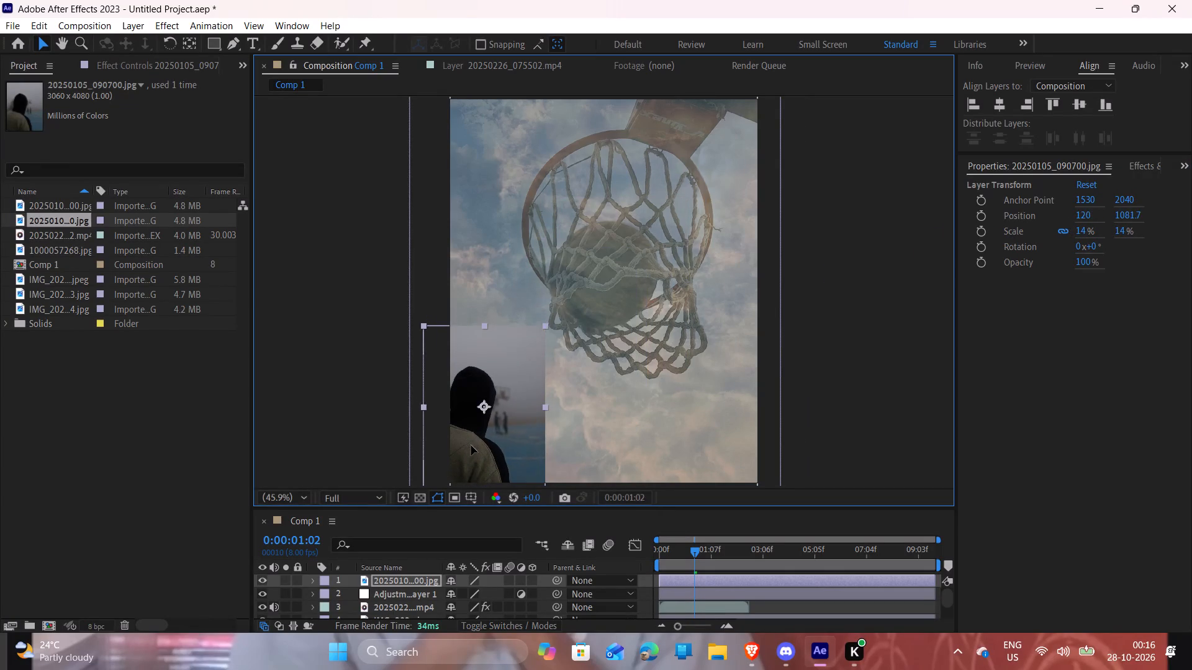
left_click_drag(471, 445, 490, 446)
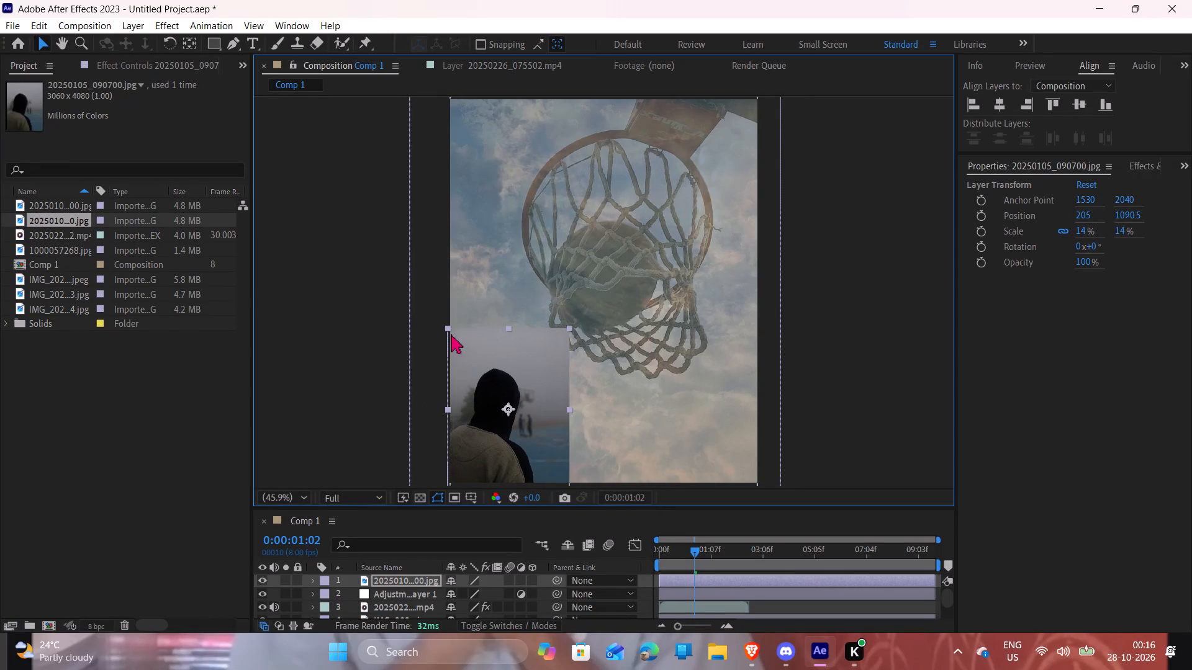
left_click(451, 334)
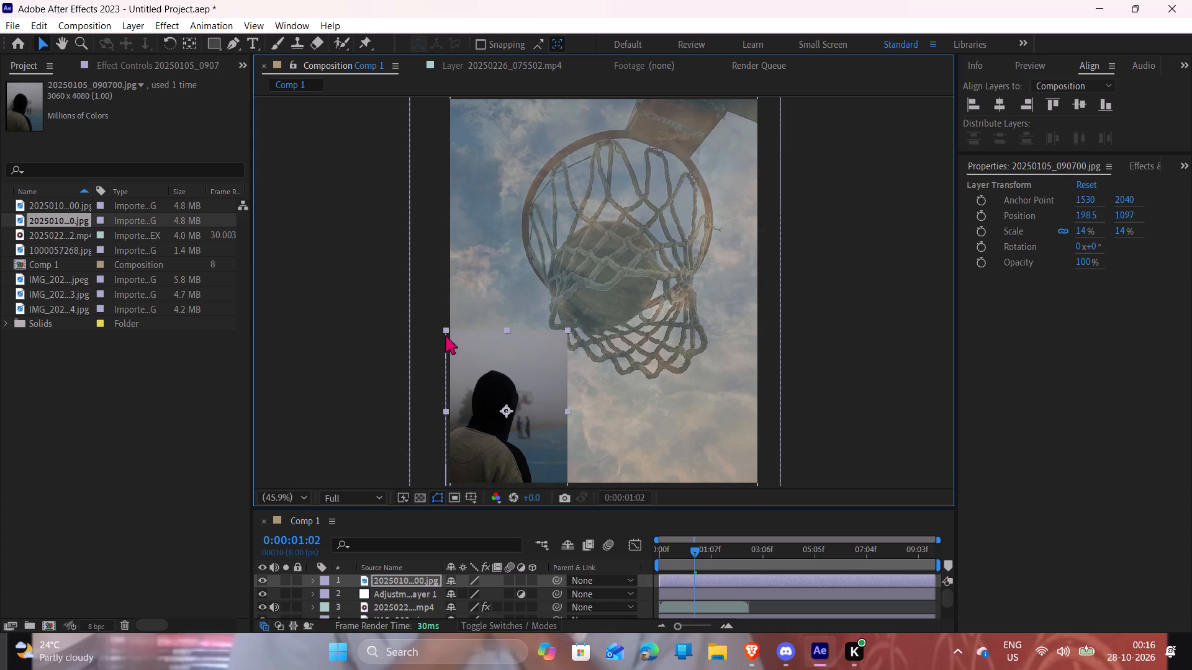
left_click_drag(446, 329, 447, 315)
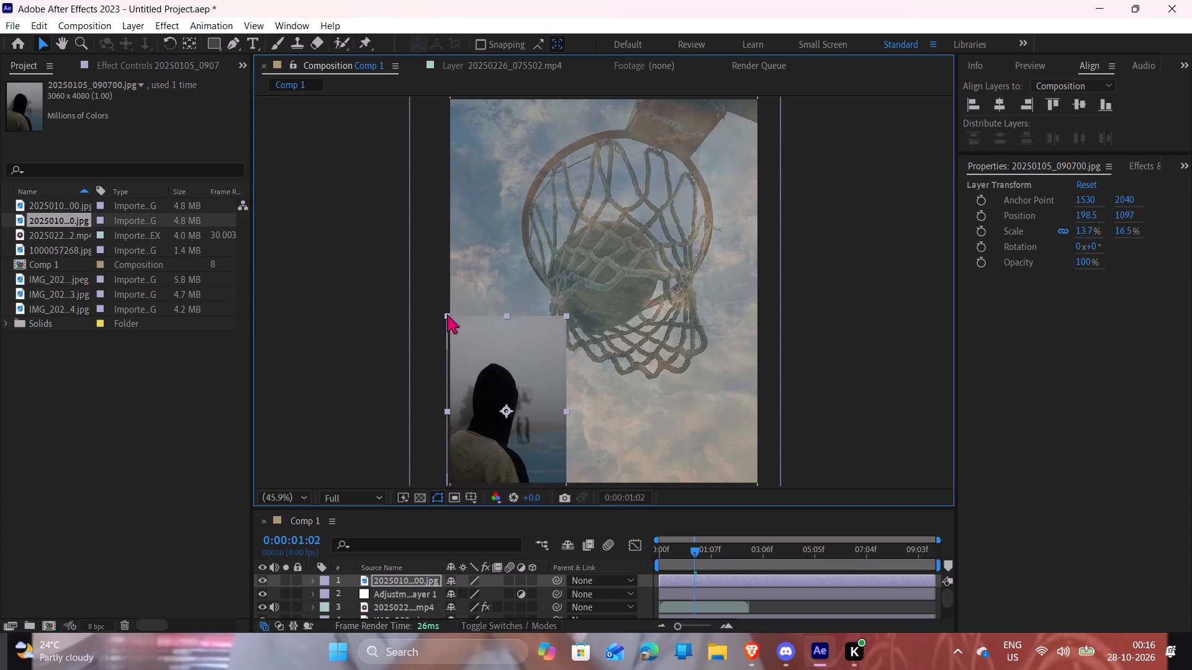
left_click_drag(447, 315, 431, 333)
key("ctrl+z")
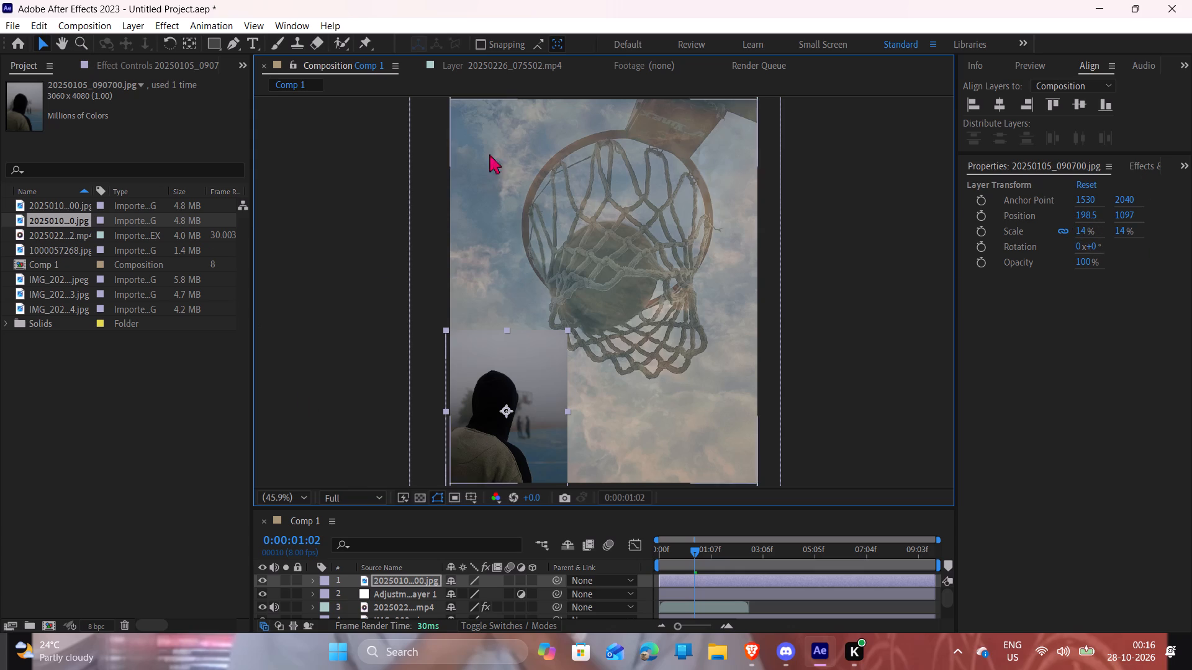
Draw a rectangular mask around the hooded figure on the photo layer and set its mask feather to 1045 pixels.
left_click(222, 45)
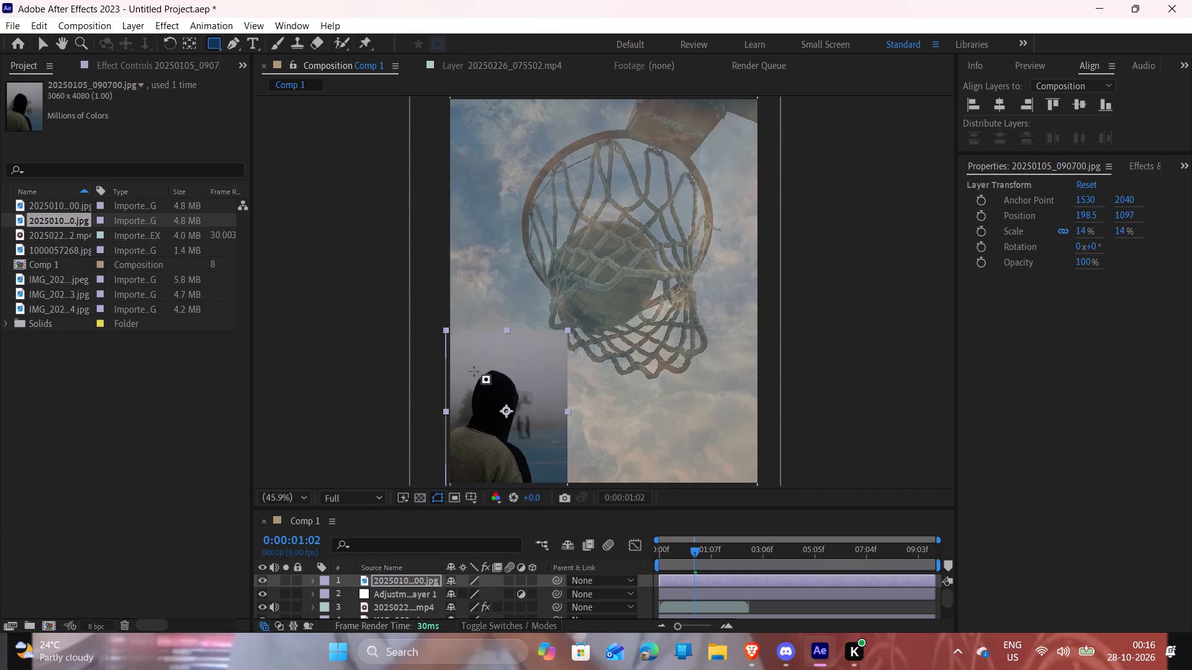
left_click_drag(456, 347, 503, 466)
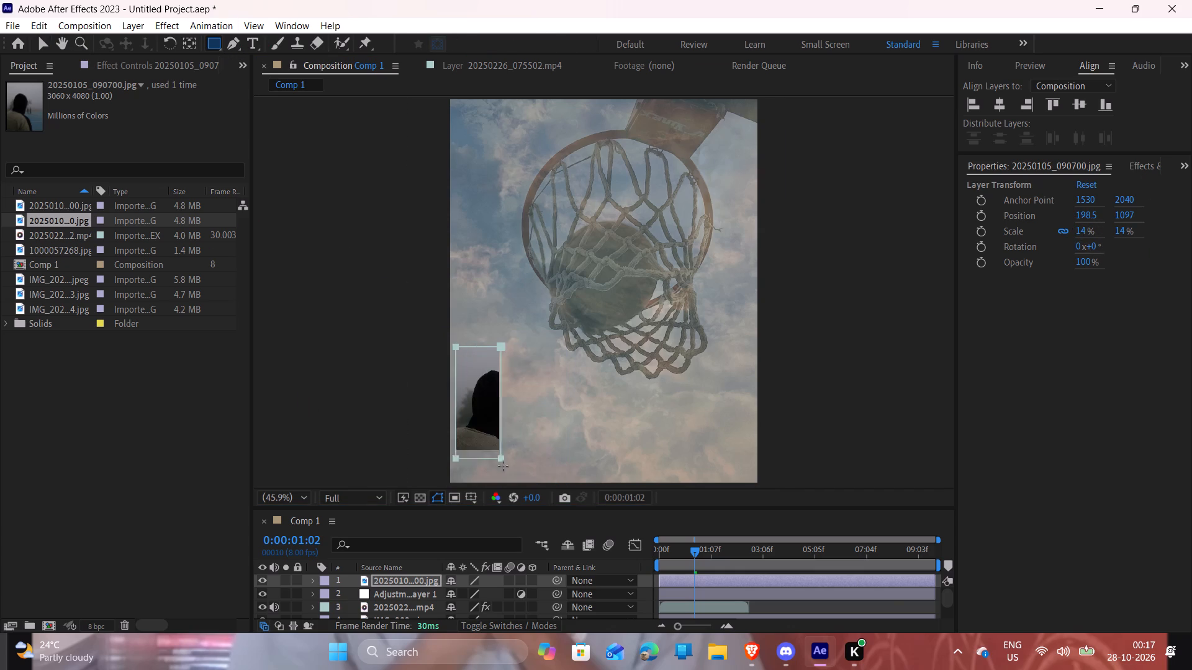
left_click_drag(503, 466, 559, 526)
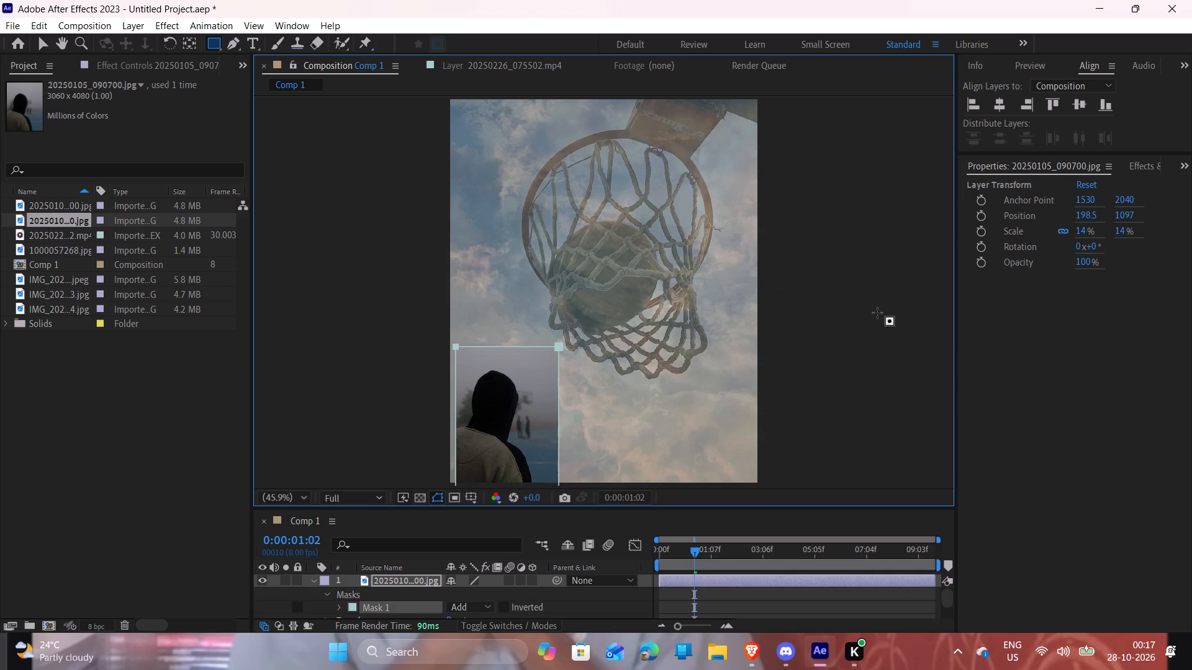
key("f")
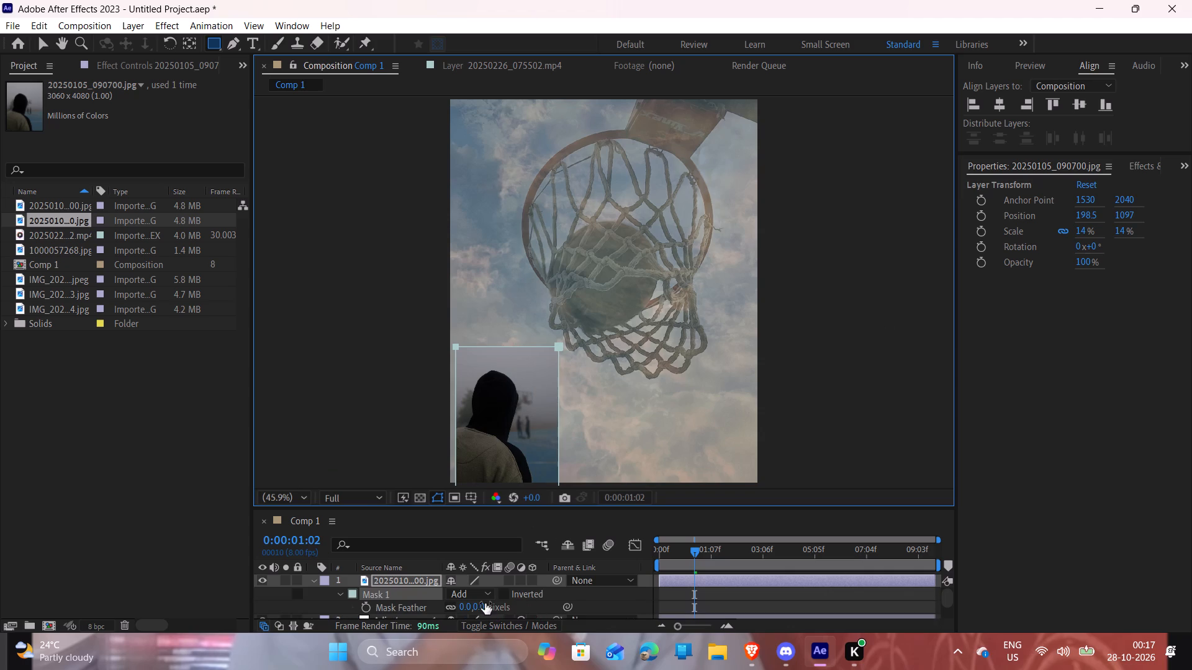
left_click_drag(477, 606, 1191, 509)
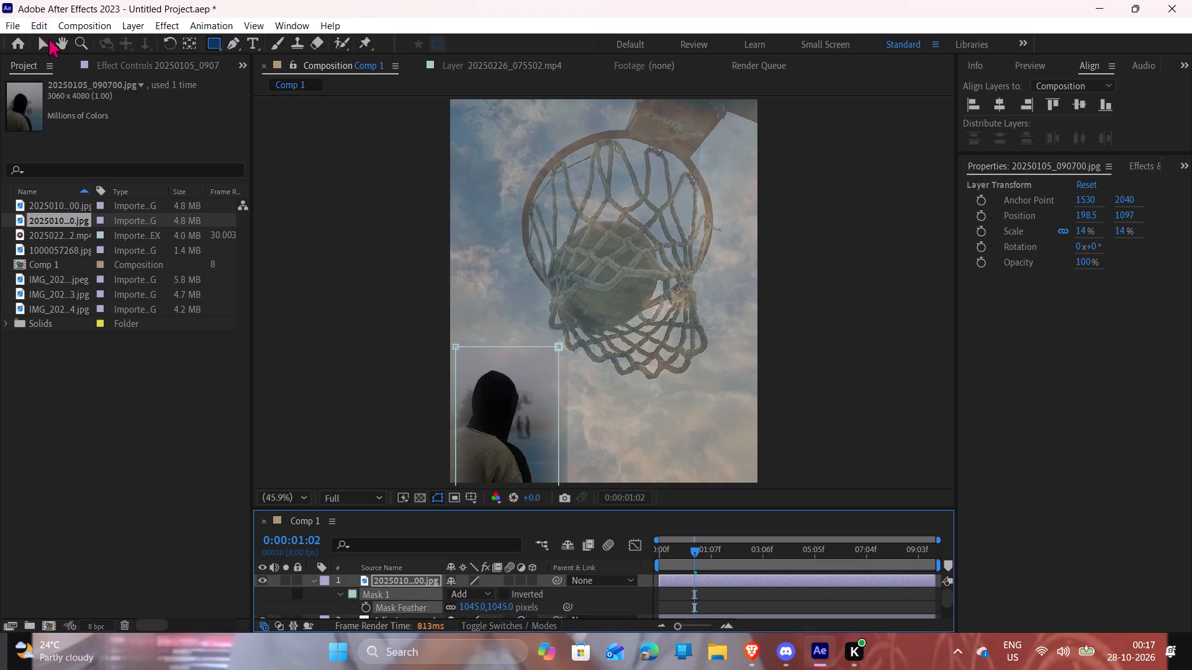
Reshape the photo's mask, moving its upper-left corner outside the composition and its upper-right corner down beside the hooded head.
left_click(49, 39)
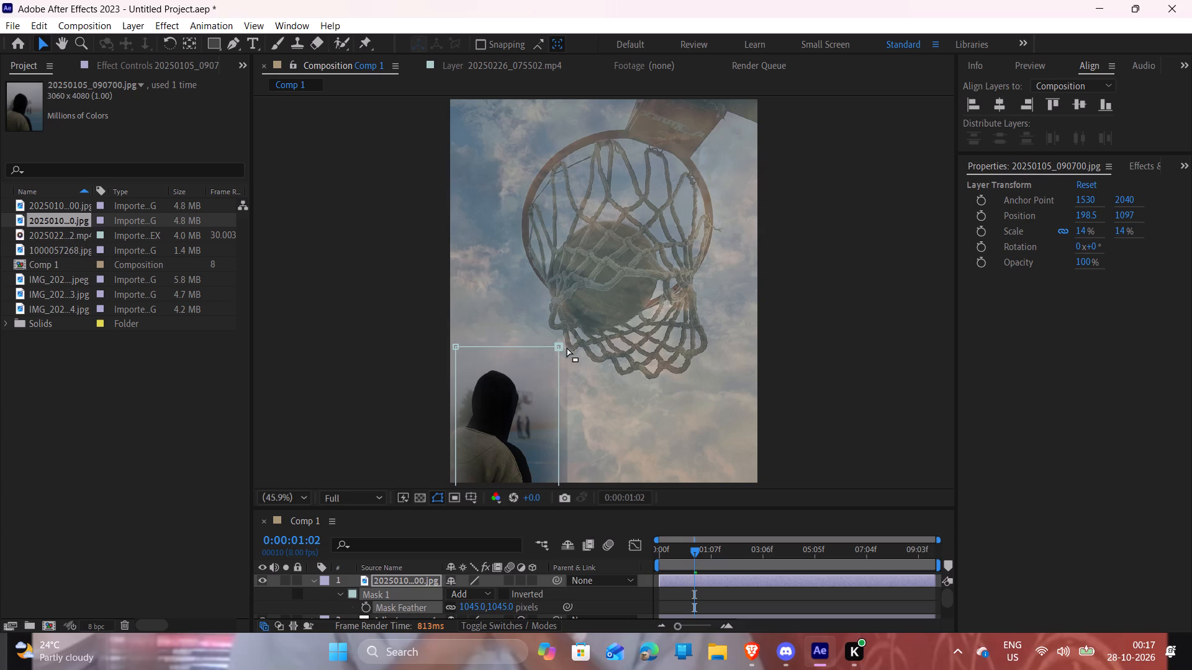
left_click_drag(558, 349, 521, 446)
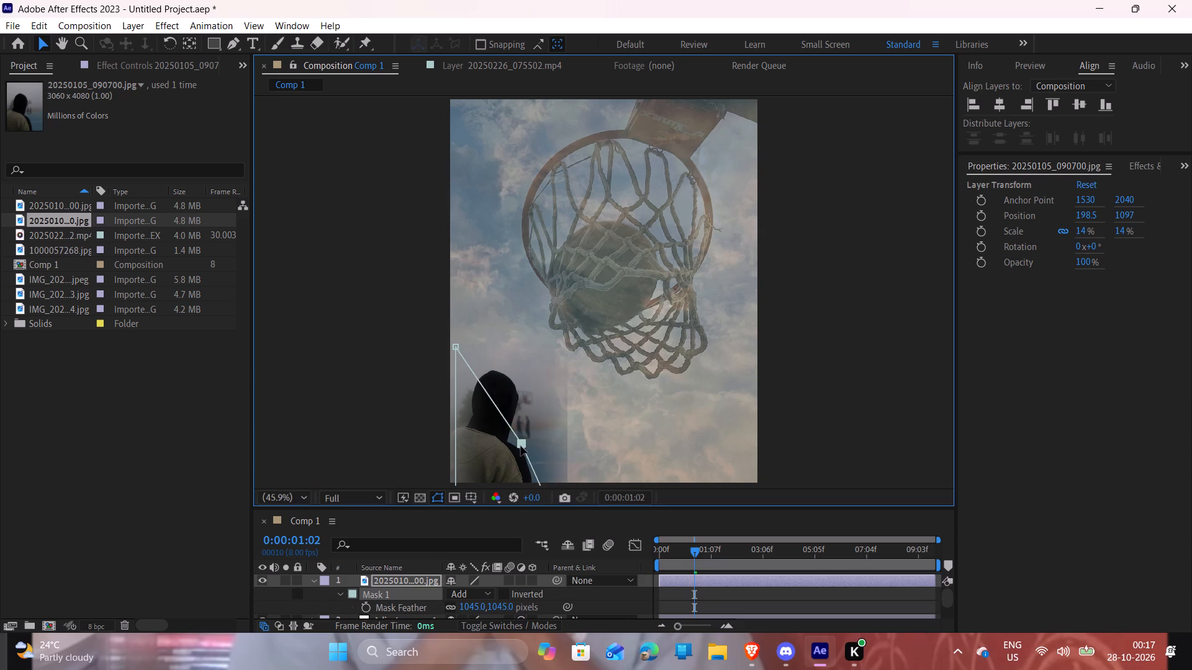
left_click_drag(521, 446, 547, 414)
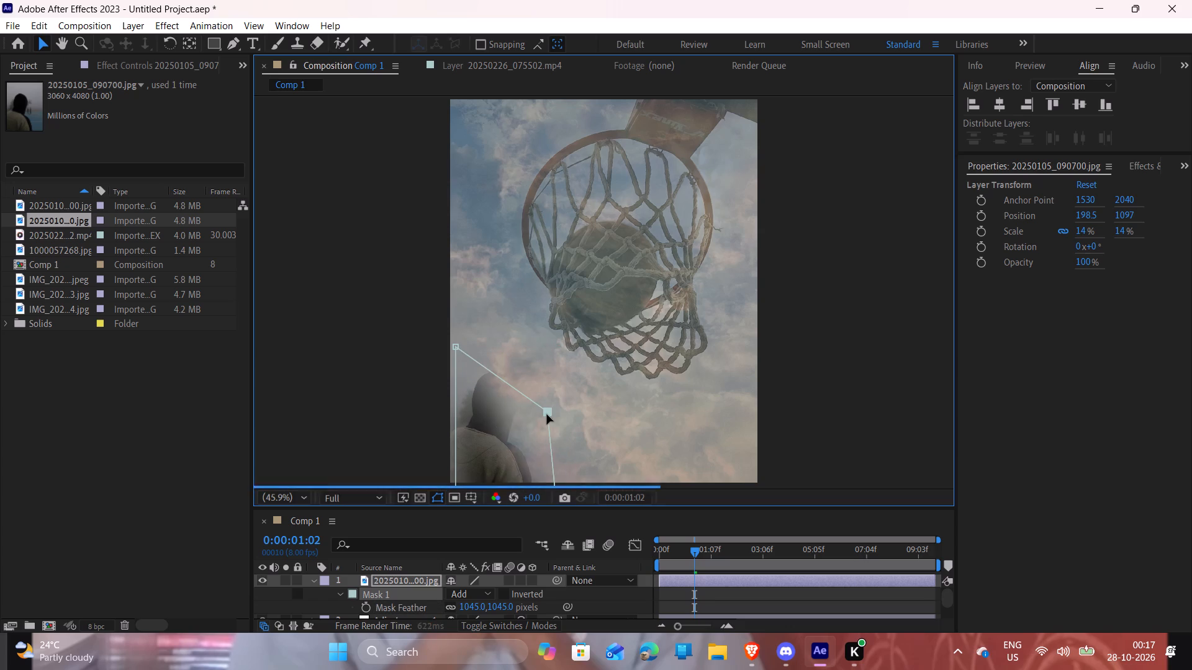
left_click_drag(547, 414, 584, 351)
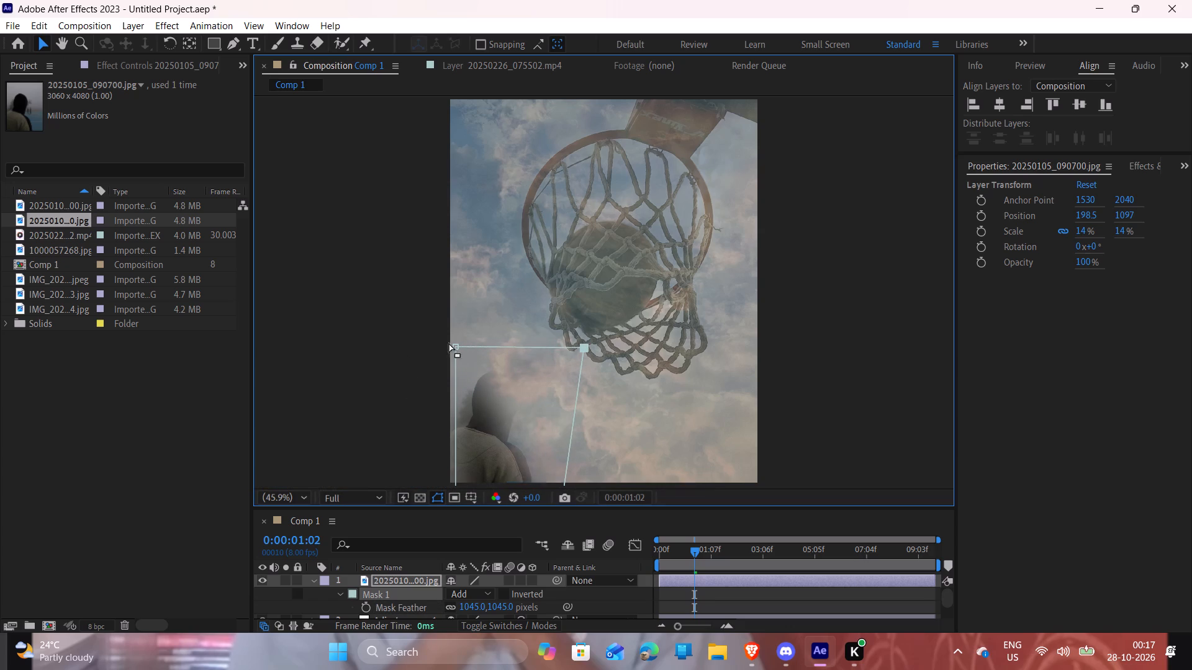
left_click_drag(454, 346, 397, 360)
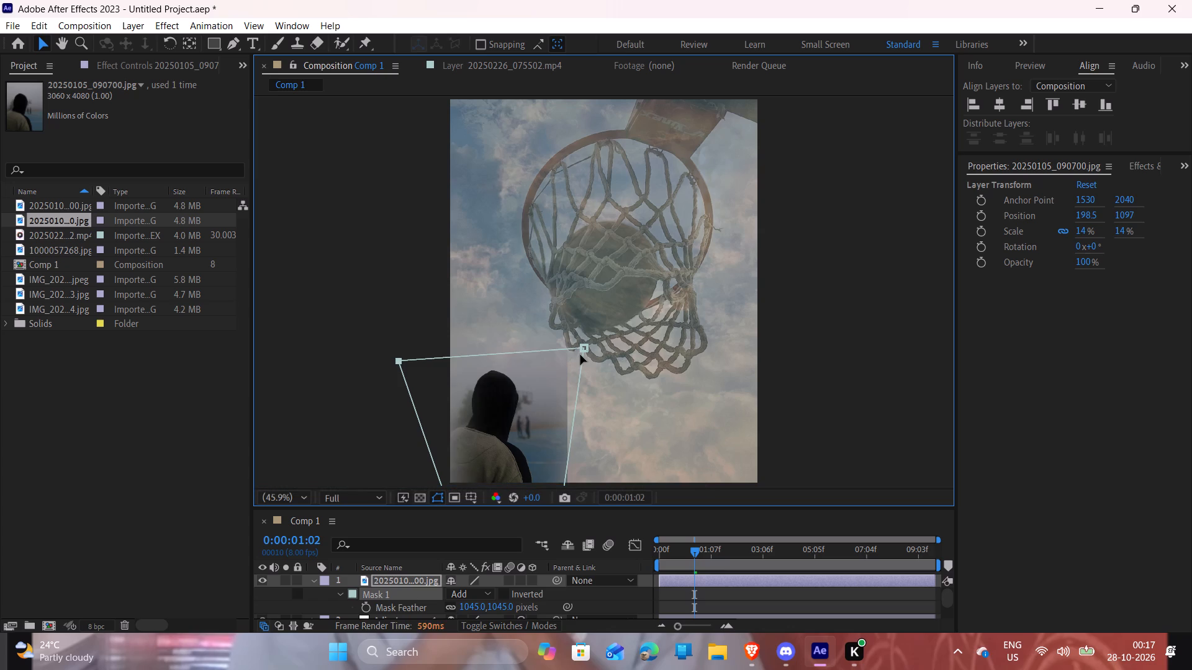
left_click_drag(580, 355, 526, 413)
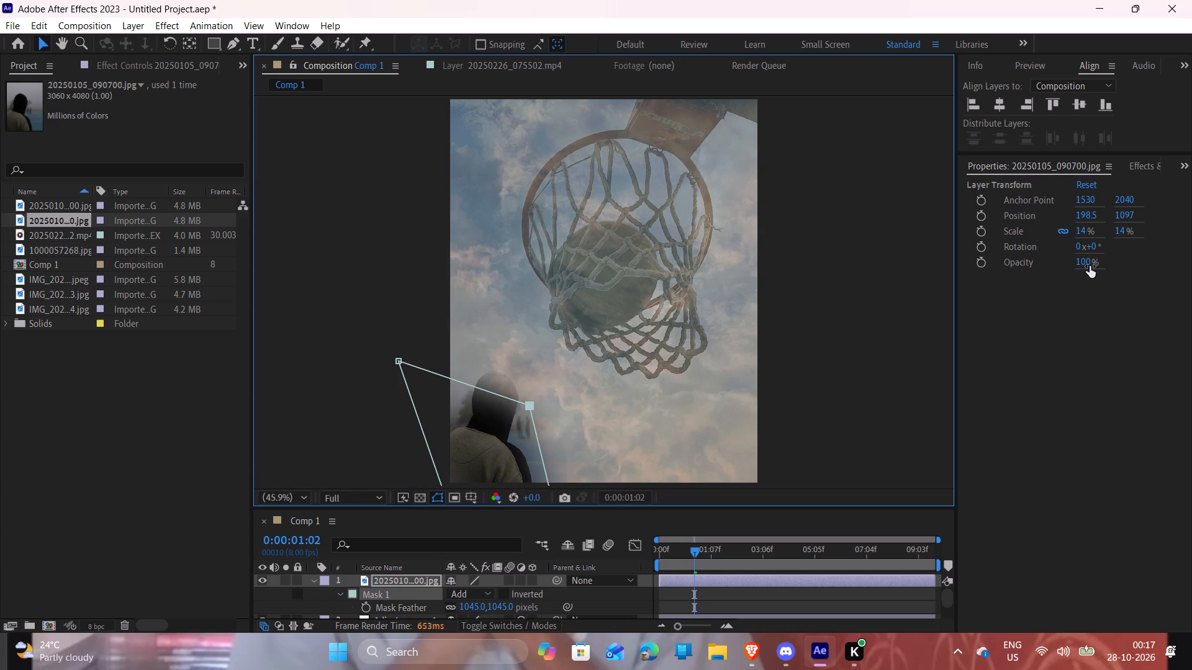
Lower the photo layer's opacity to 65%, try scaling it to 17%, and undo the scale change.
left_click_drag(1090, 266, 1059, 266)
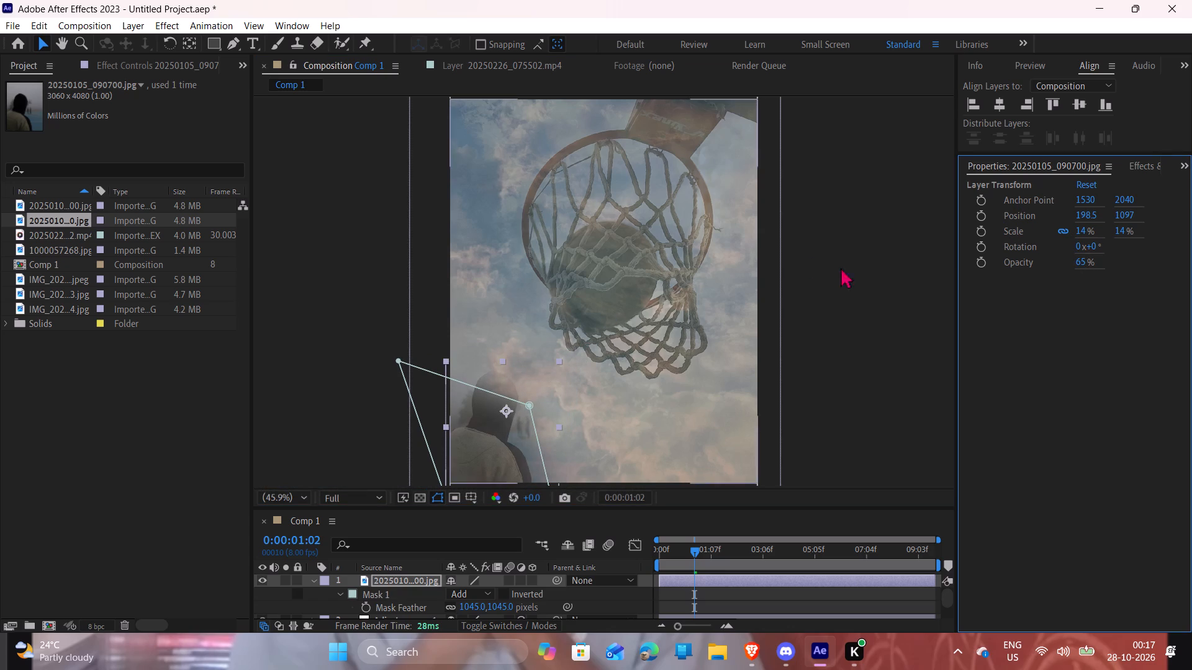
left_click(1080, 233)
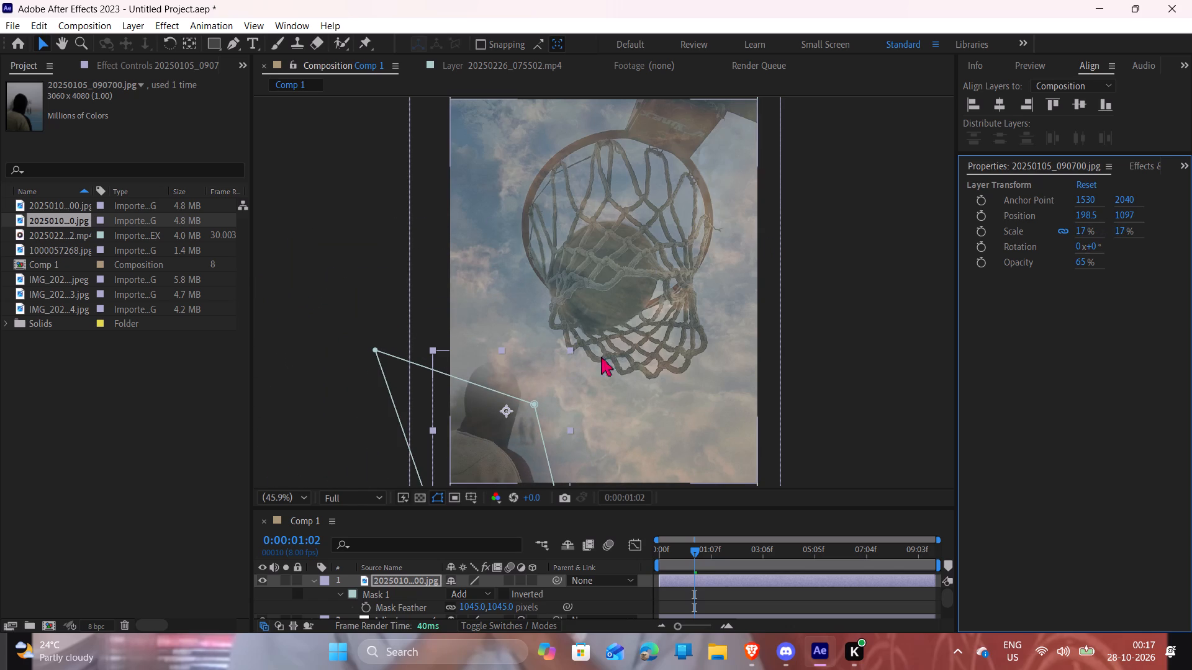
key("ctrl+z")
Delete the top 20250105_090700 photo layer from Comp 1.
left_click_drag(394, 580, 394, 578)
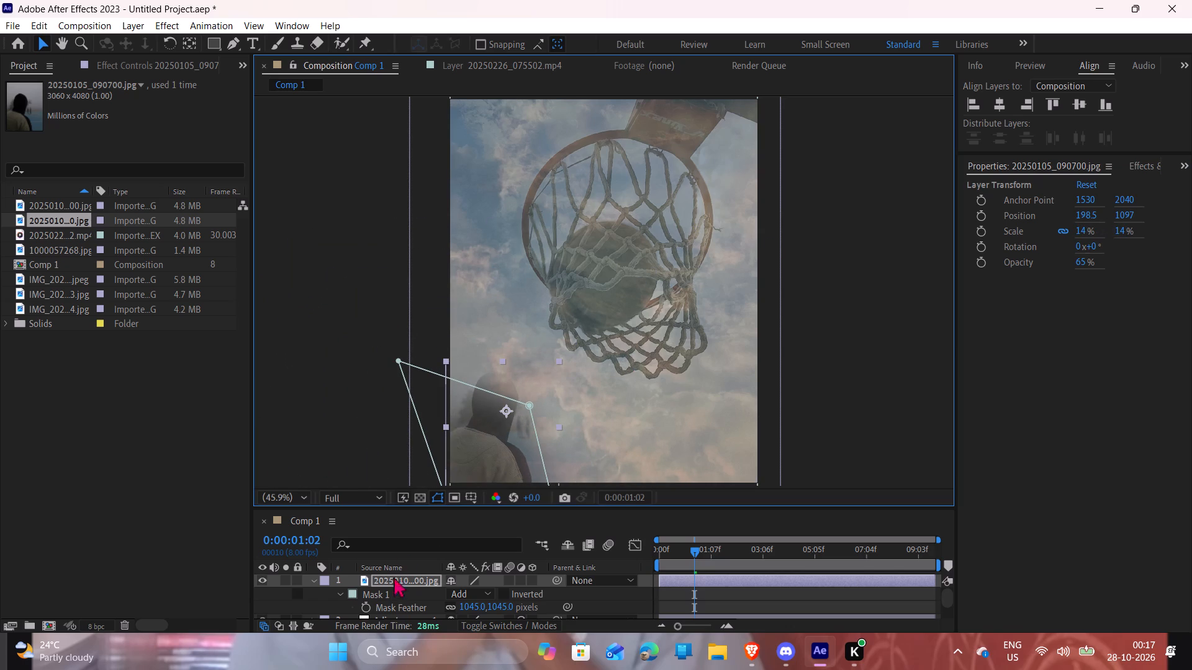
left_click_drag(394, 578, 398, 569)
key("BackSpace")
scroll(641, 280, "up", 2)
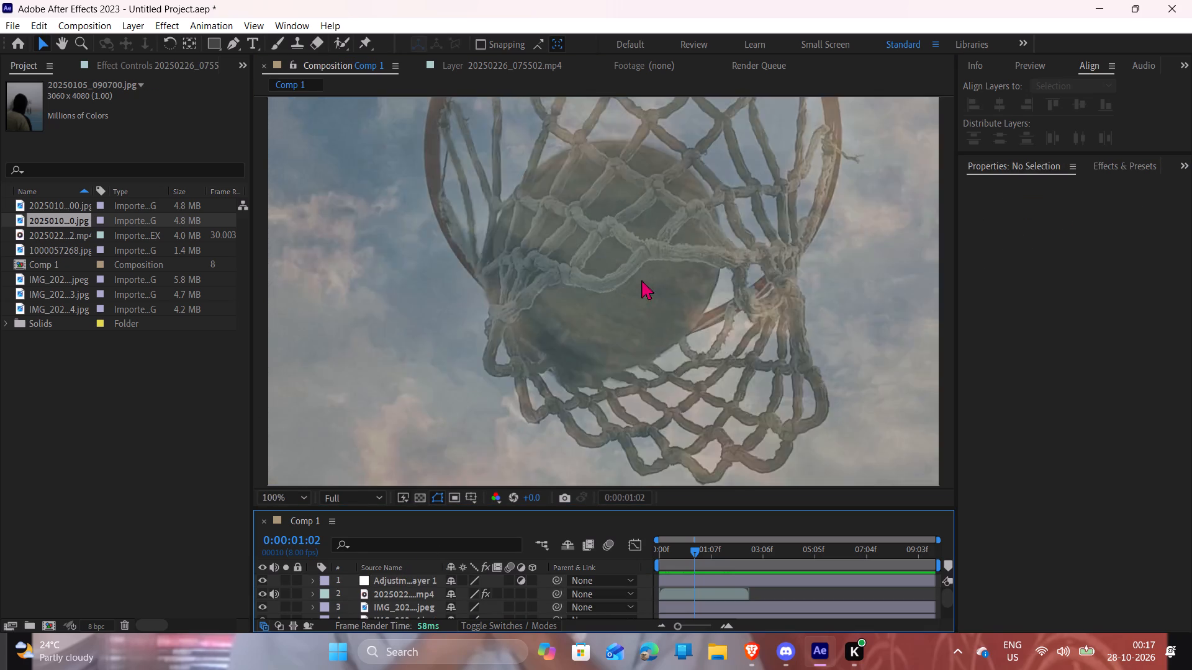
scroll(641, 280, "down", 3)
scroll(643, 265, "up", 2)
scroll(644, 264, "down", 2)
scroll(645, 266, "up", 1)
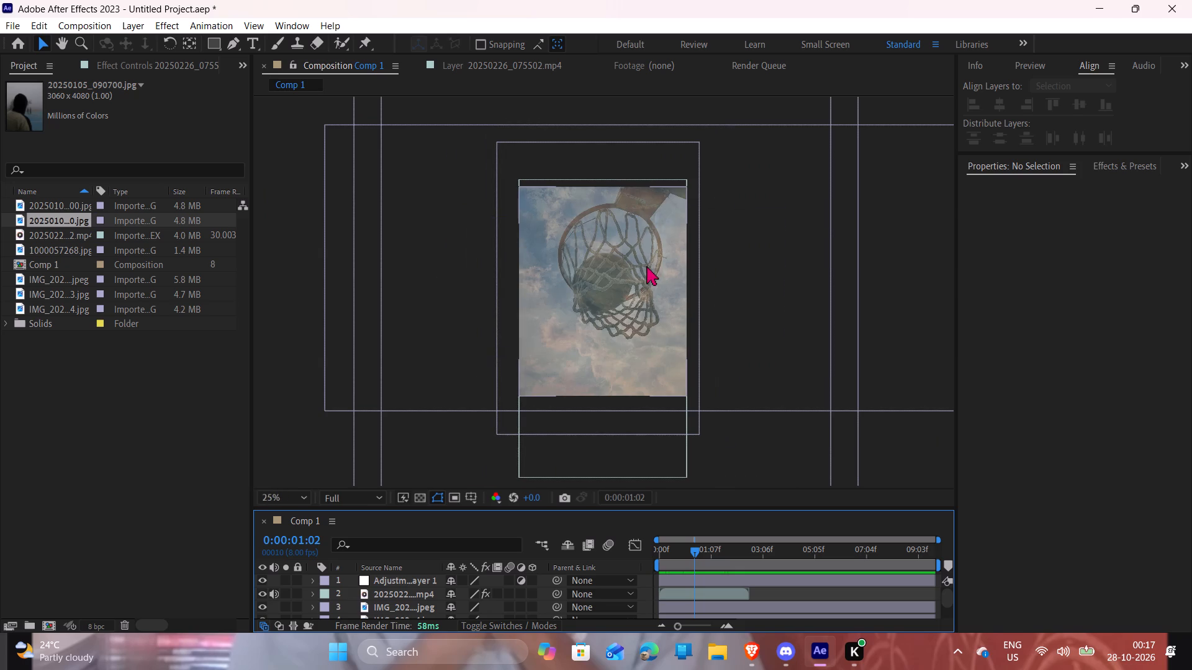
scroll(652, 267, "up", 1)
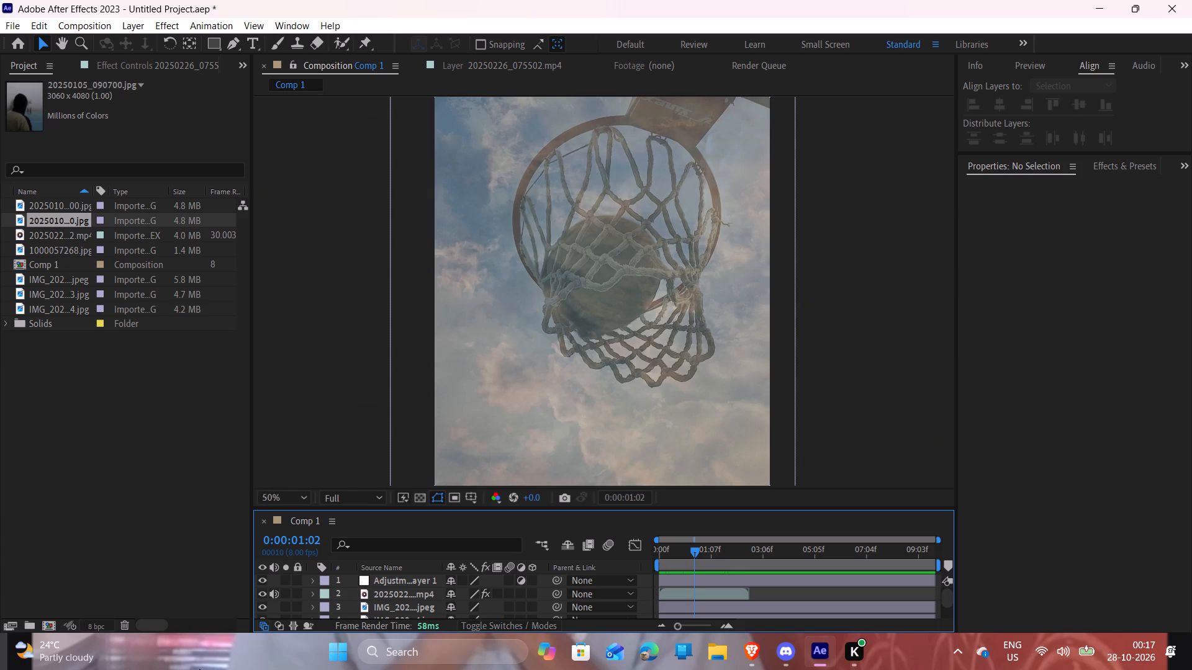
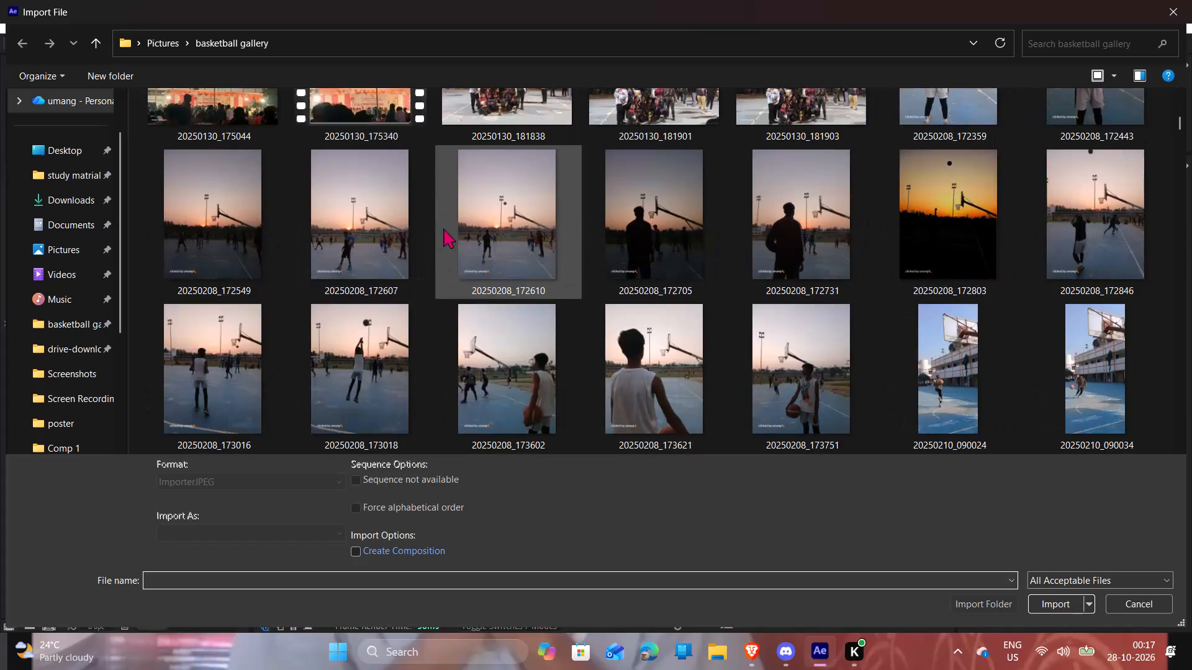
Look through the basketball gallery folder for another photo, and close the import dialog without importing anything.
scroll(461, 220, "down", 3)
scroll(521, 228, "down", 2)
scroll(581, 248, "down", 1)
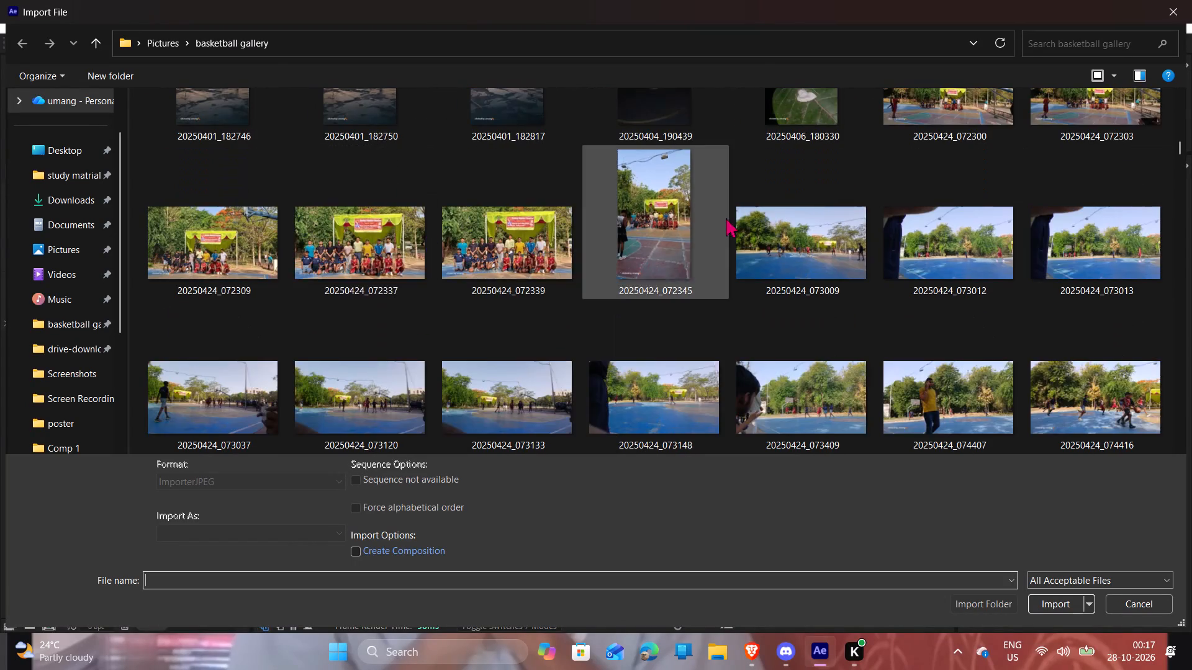
scroll(770, 218, "up", 1)
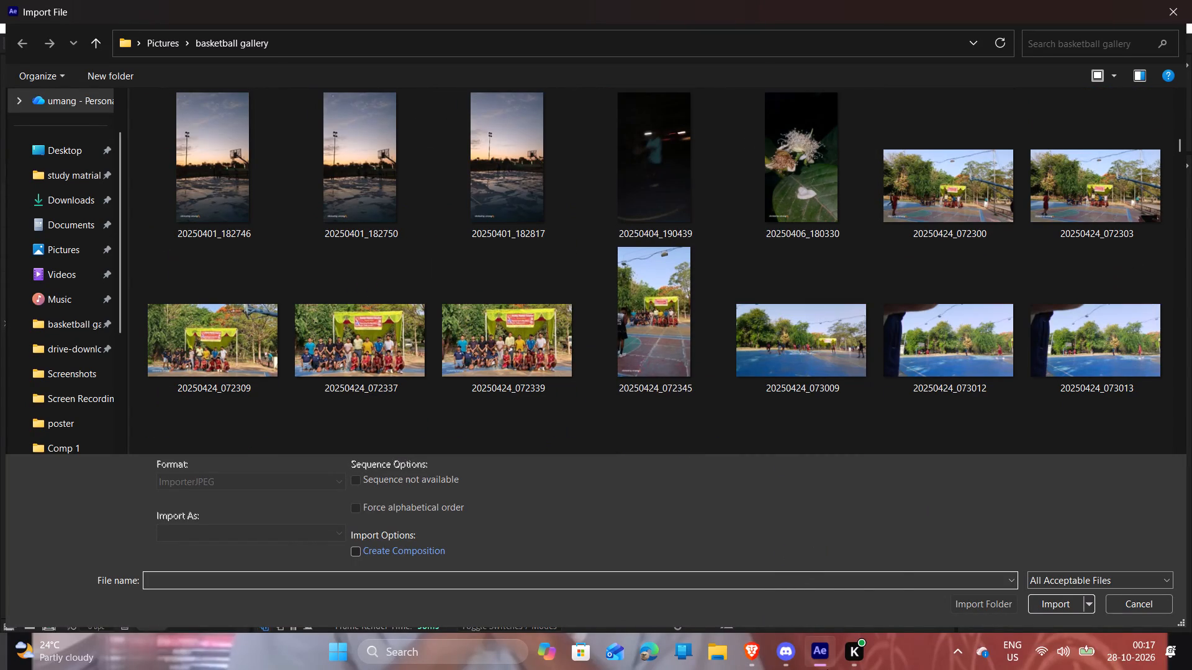
left_click(756, 657)
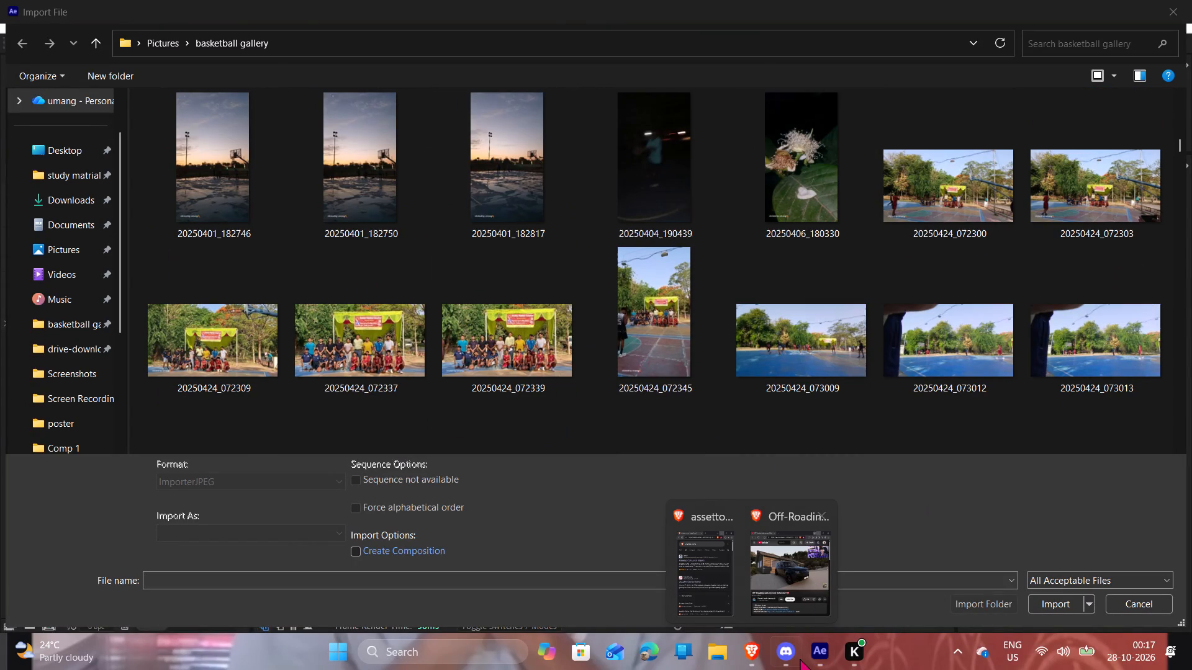
left_click(818, 658)
left_click(819, 669)
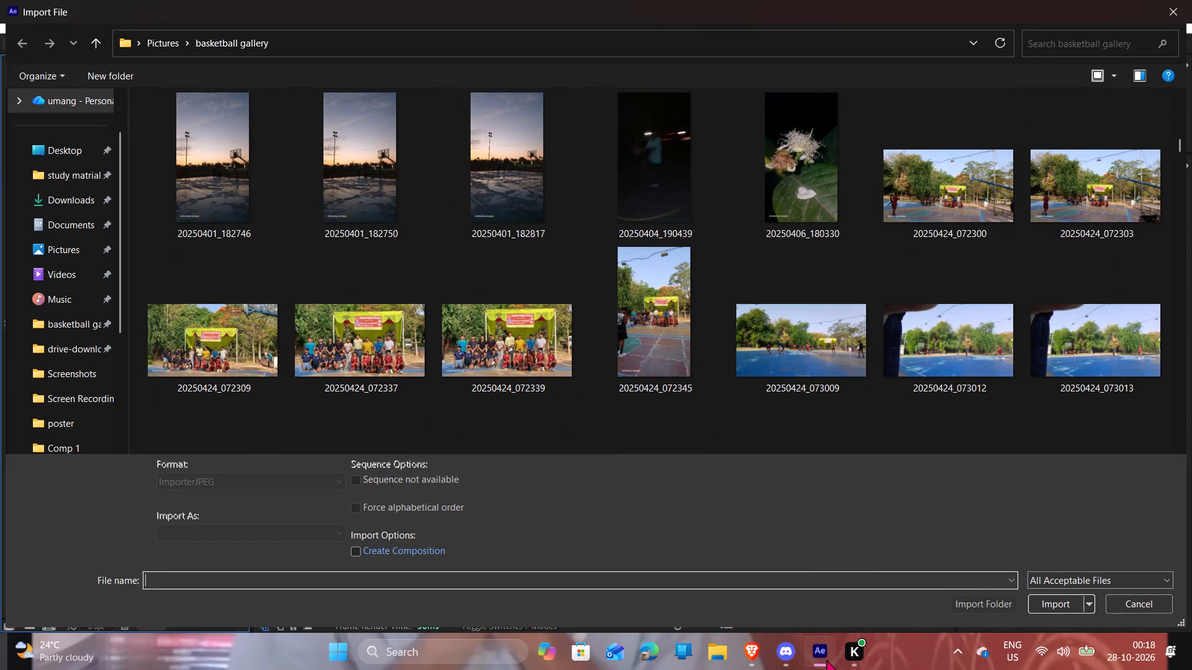
left_click(1191, 0)
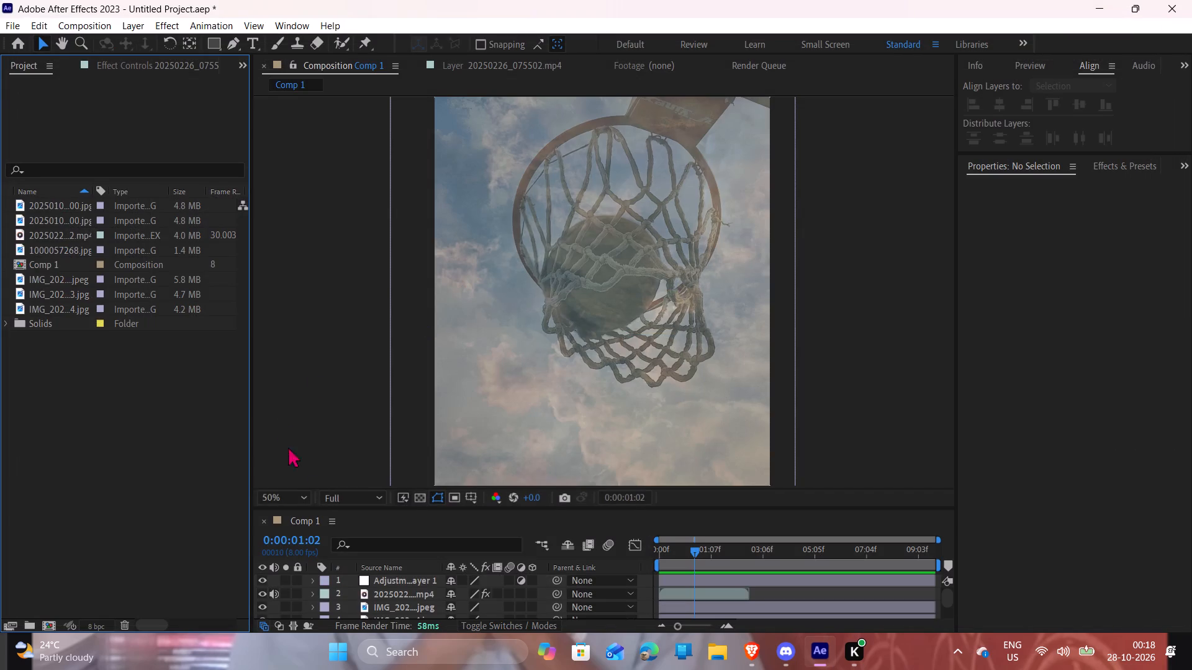
Apply the BCC Brightness-Contrast effect to the 20250226_075502.mp4 basketball hoop layer.
left_click(410, 581)
left_click(402, 597)
key("ctrl+space")
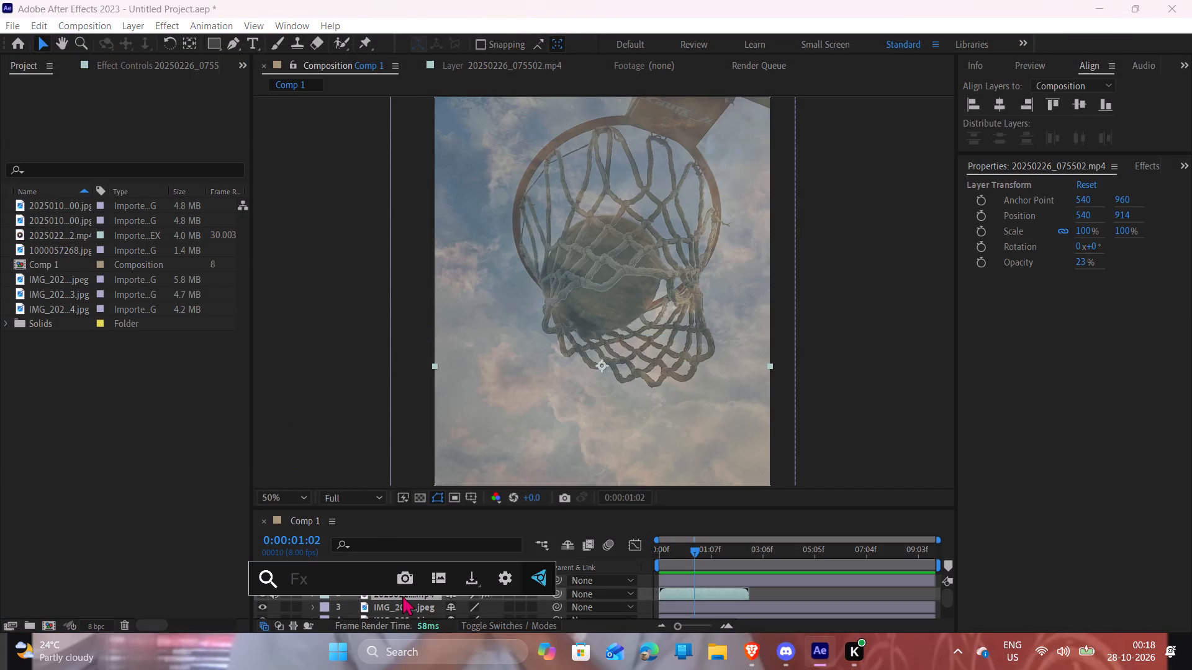
key("c")
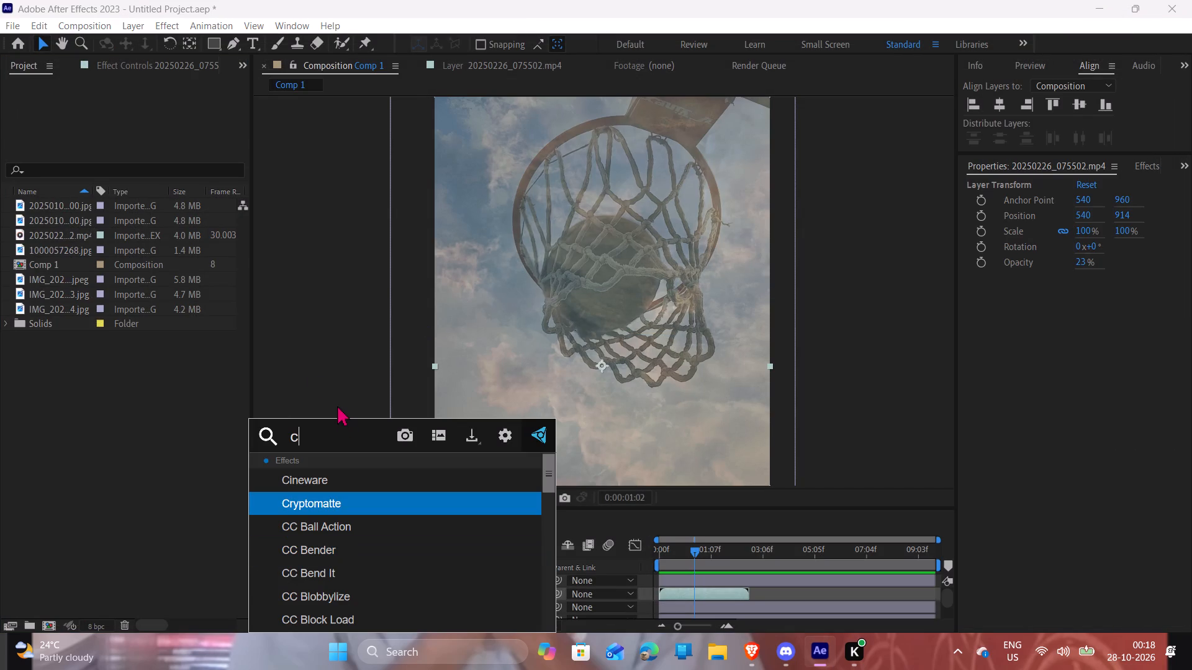
type("on")
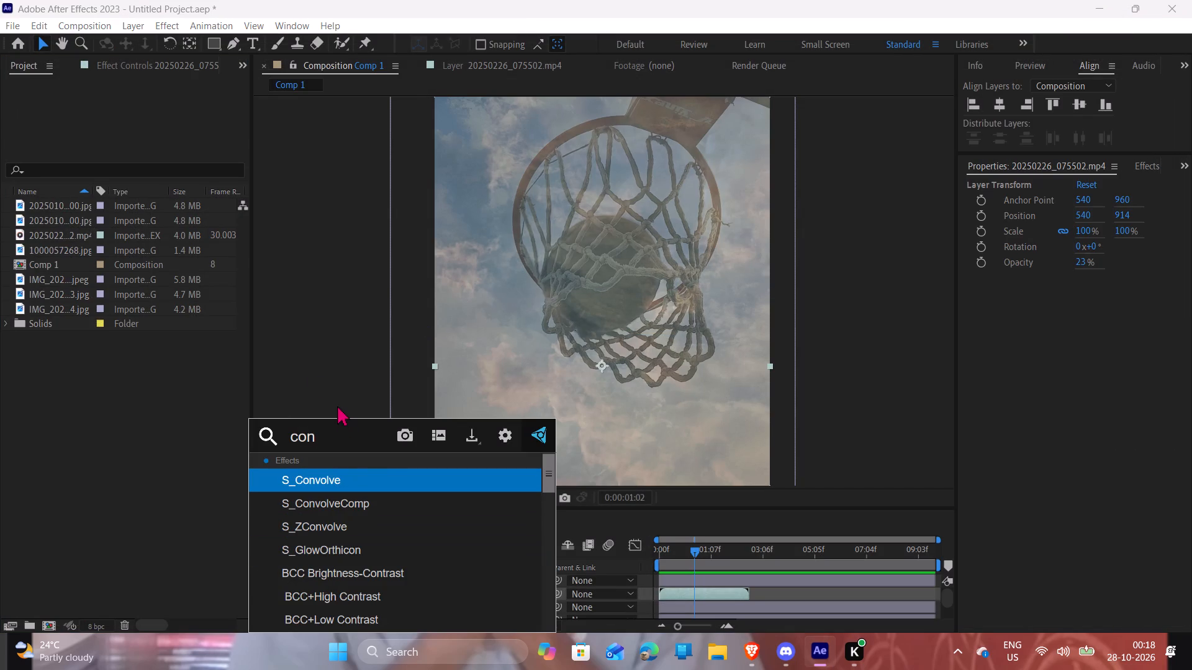
type("tr")
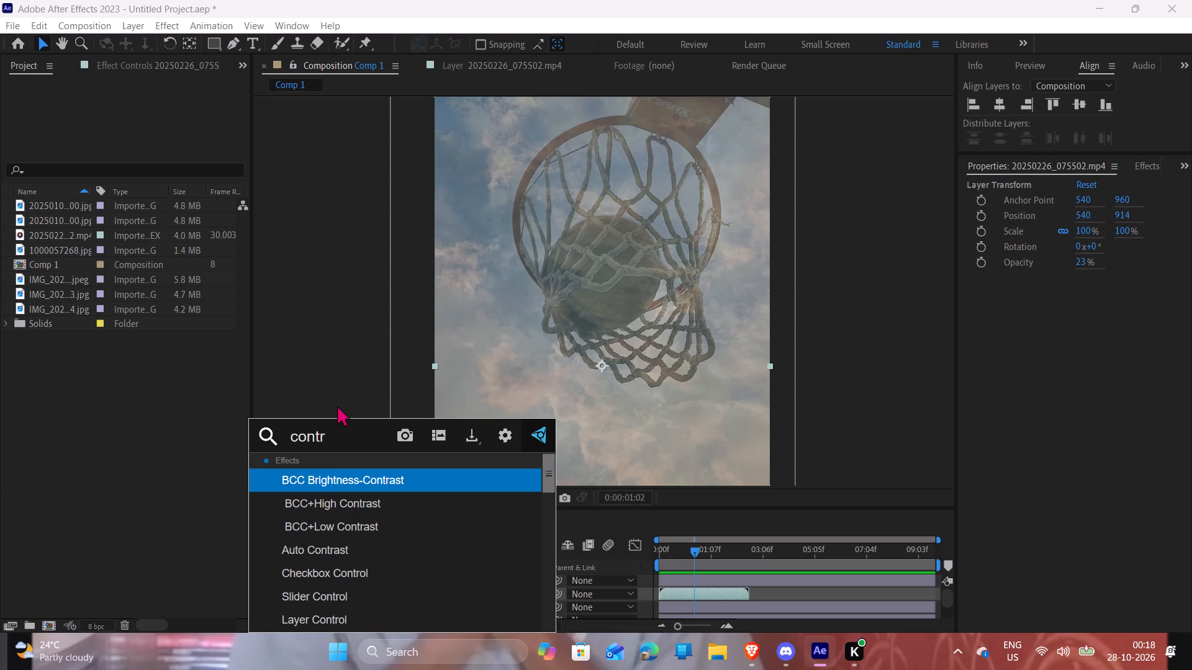
key("Return")
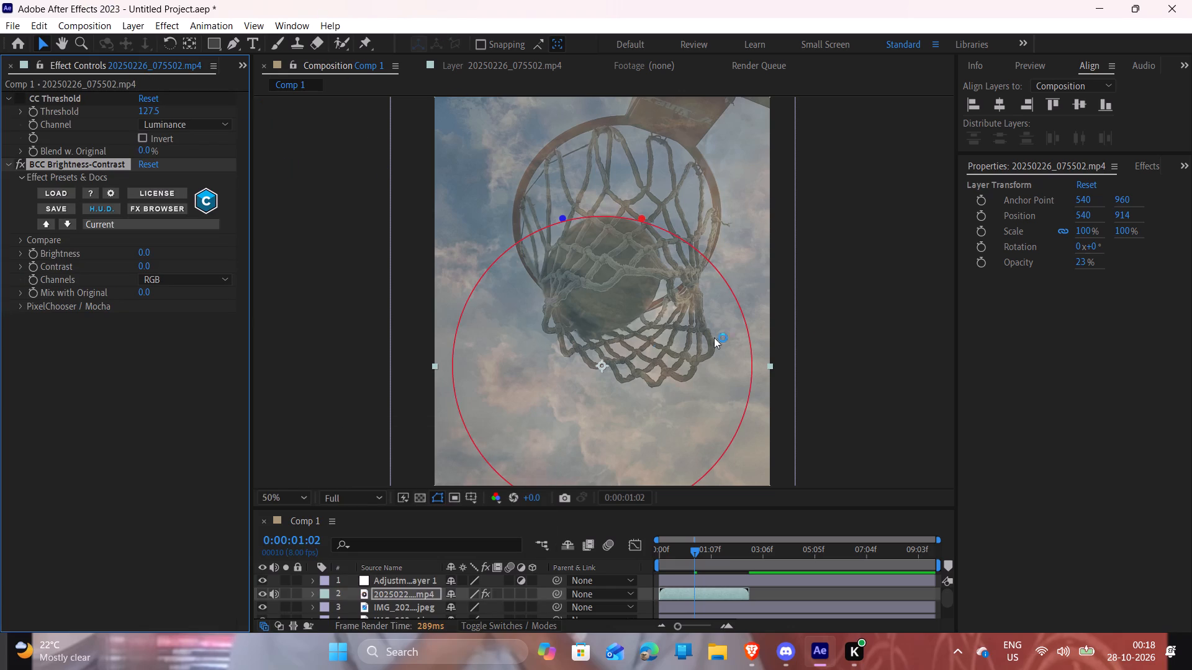
left_click_drag(598, 367, 605, 335)
key("ctrl+z")
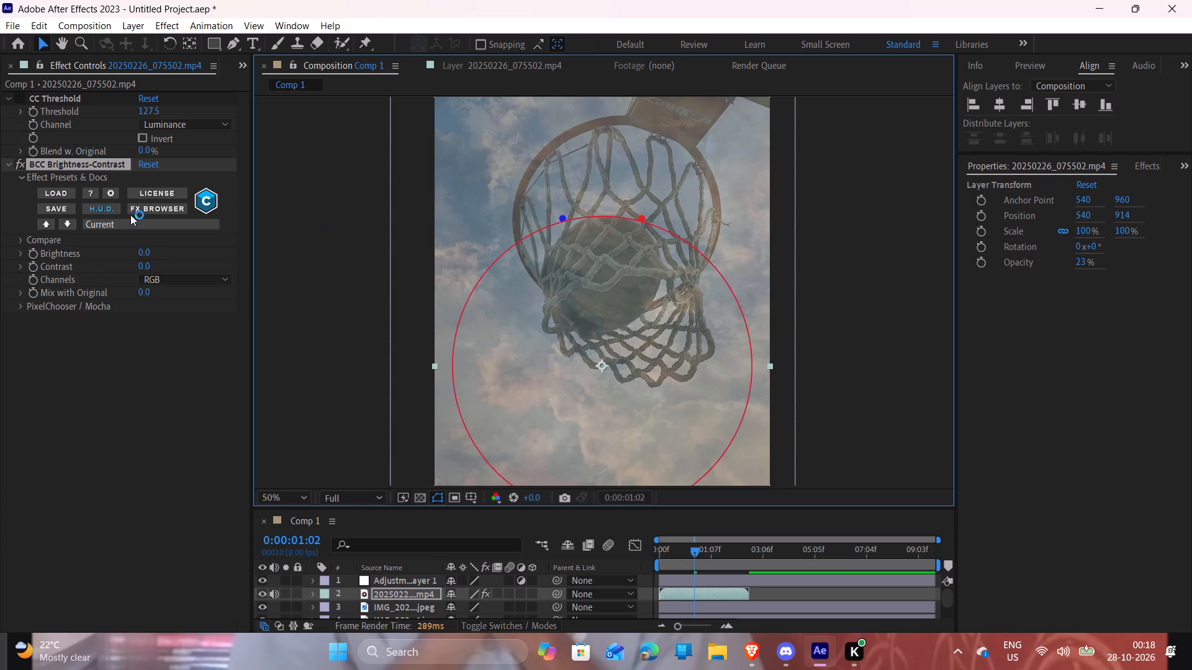
Set the BCC Brightness-Contrast effect's contrast to 50 and its brightness to 2.
left_click_drag(145, 264, 172, 264)
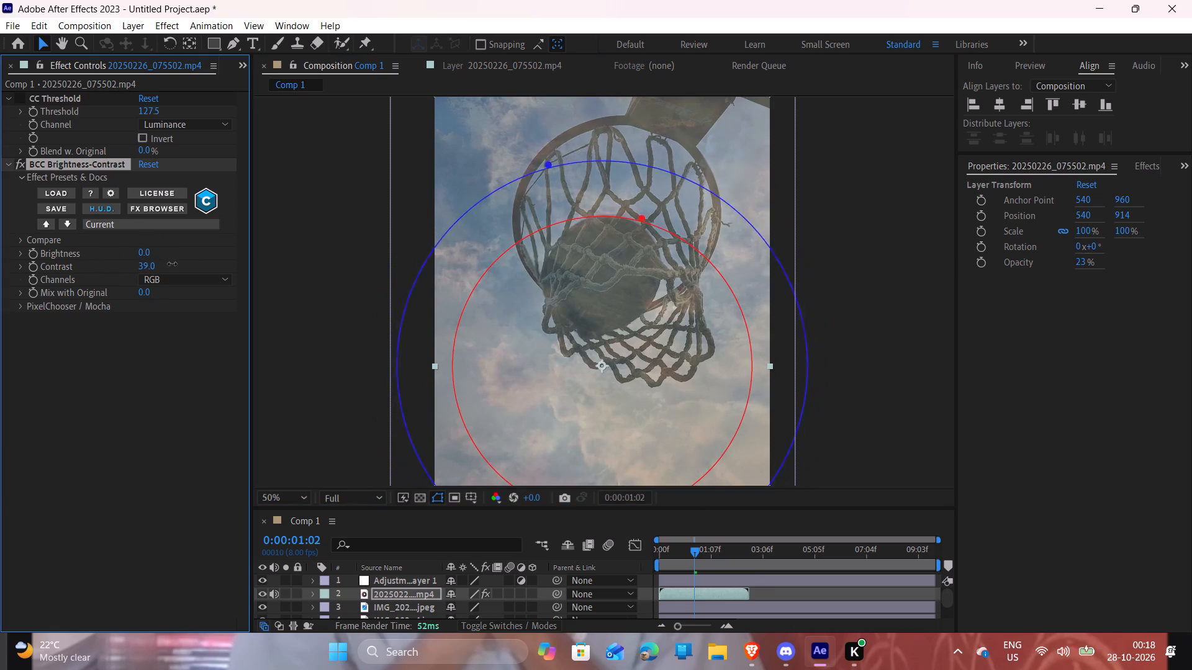
left_click_drag(172, 264, 169, 249)
left_click(146, 251)
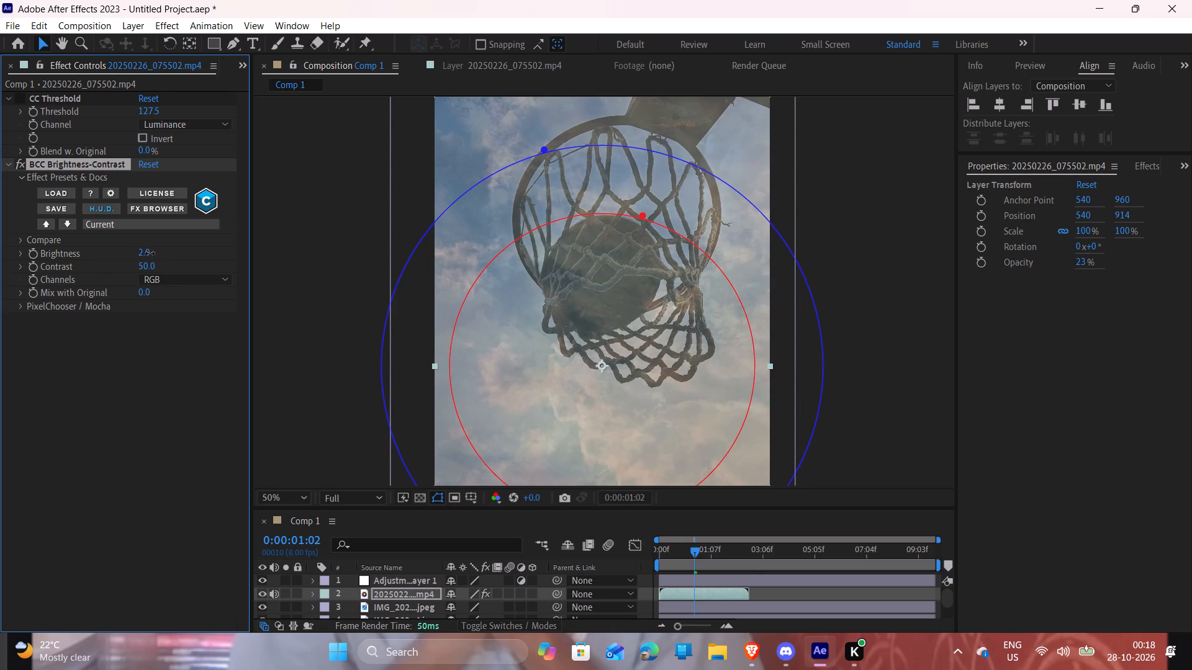
Try the effect on the Red, Blue, Green and Blue, and Difference channels, and settle on Red.
left_click(149, 279)
left_click(163, 311)
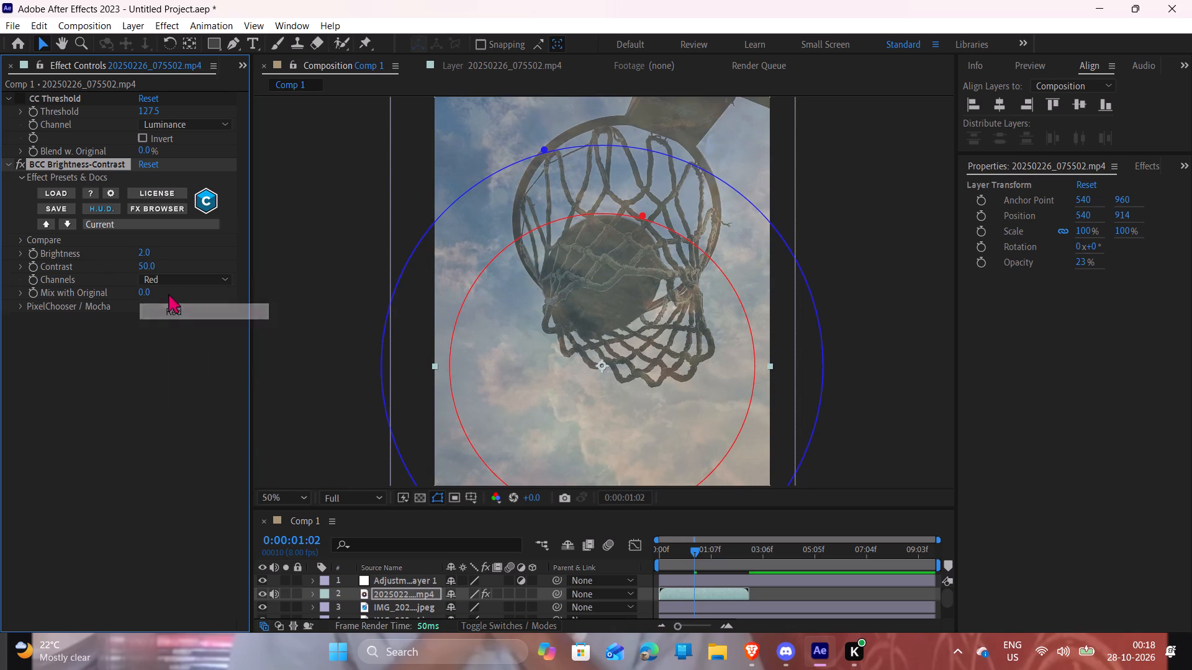
left_click(180, 278)
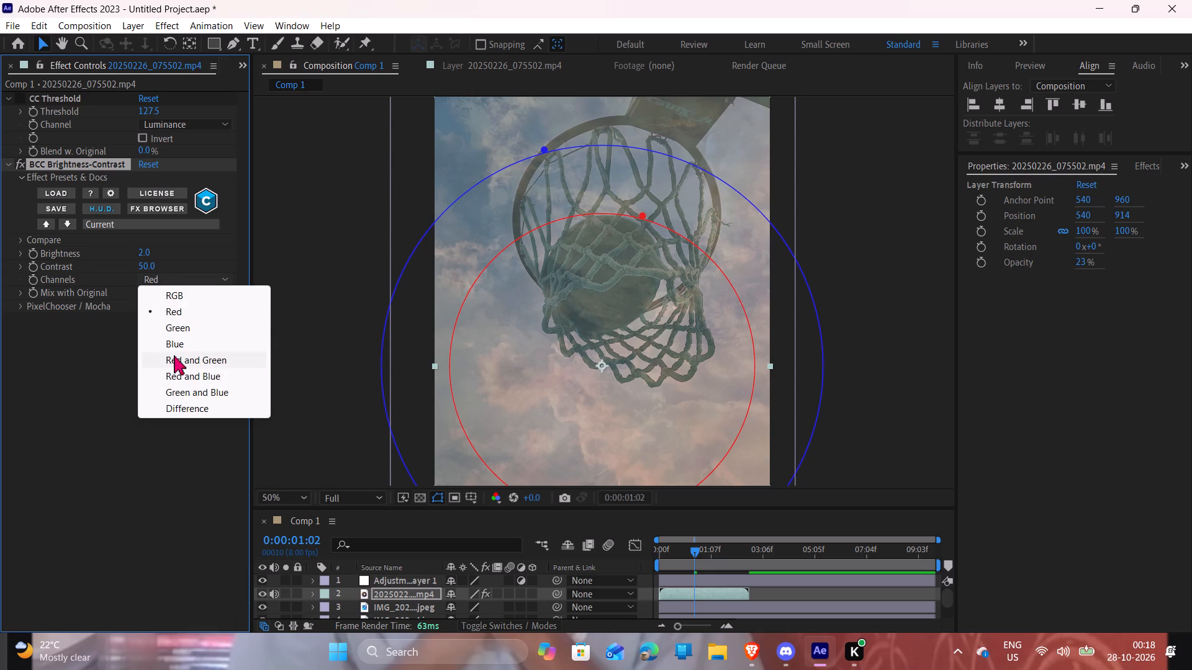
left_click(176, 346)
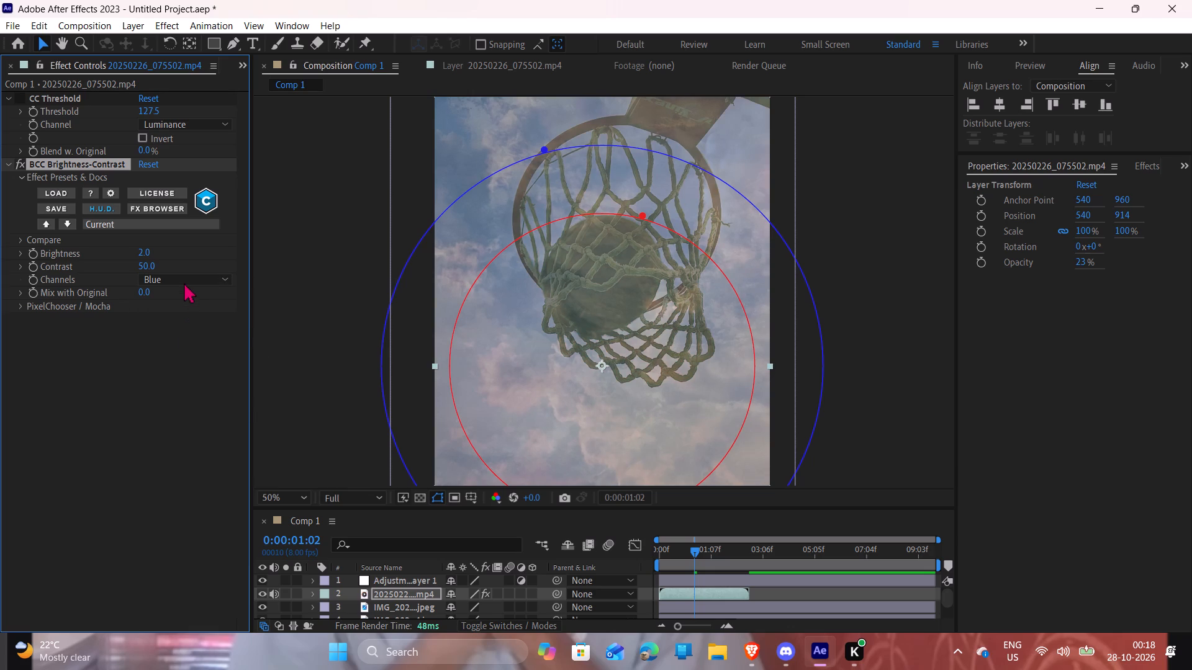
left_click(184, 284)
left_click(181, 393)
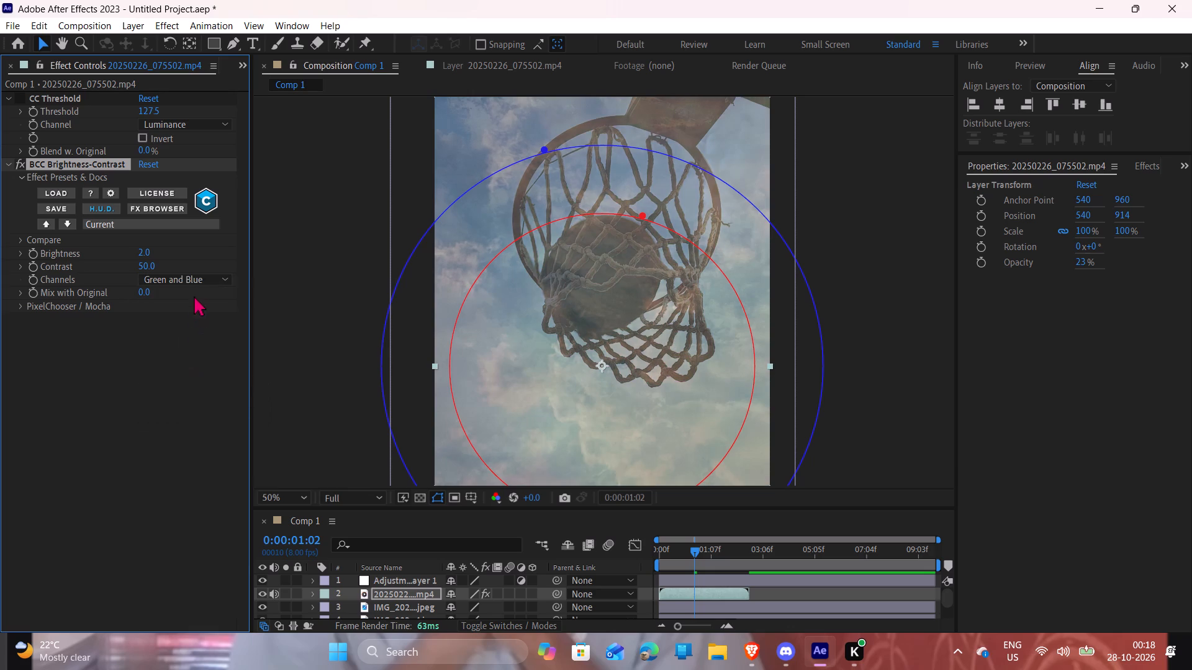
left_click(197, 283)
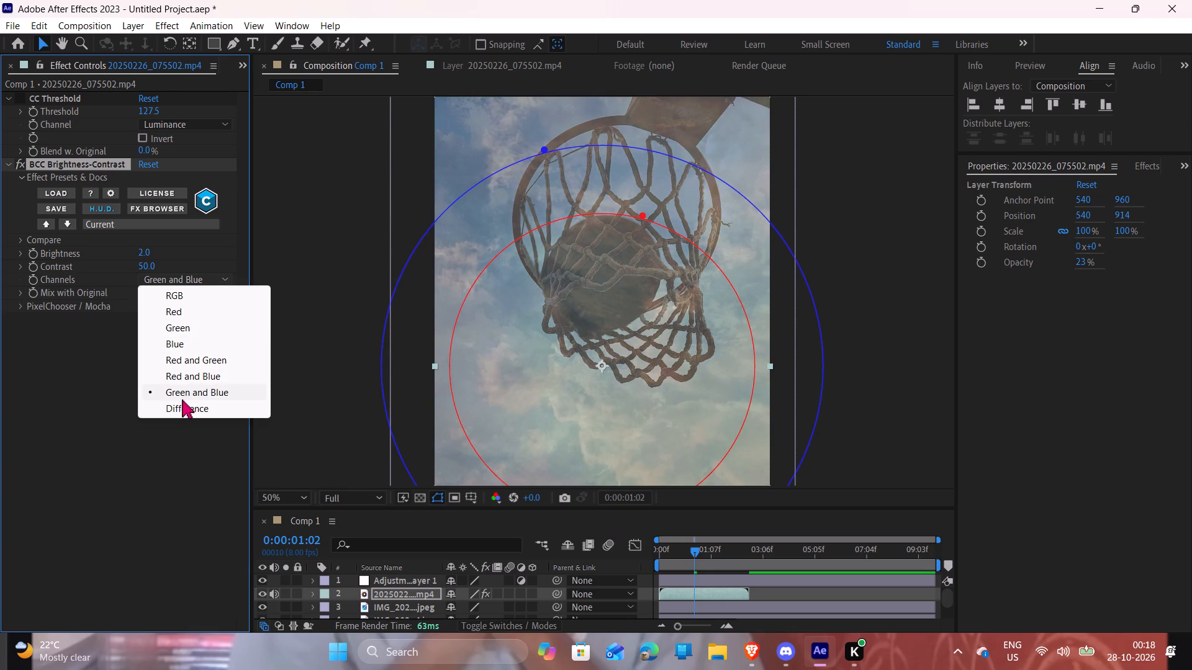
left_click(182, 415)
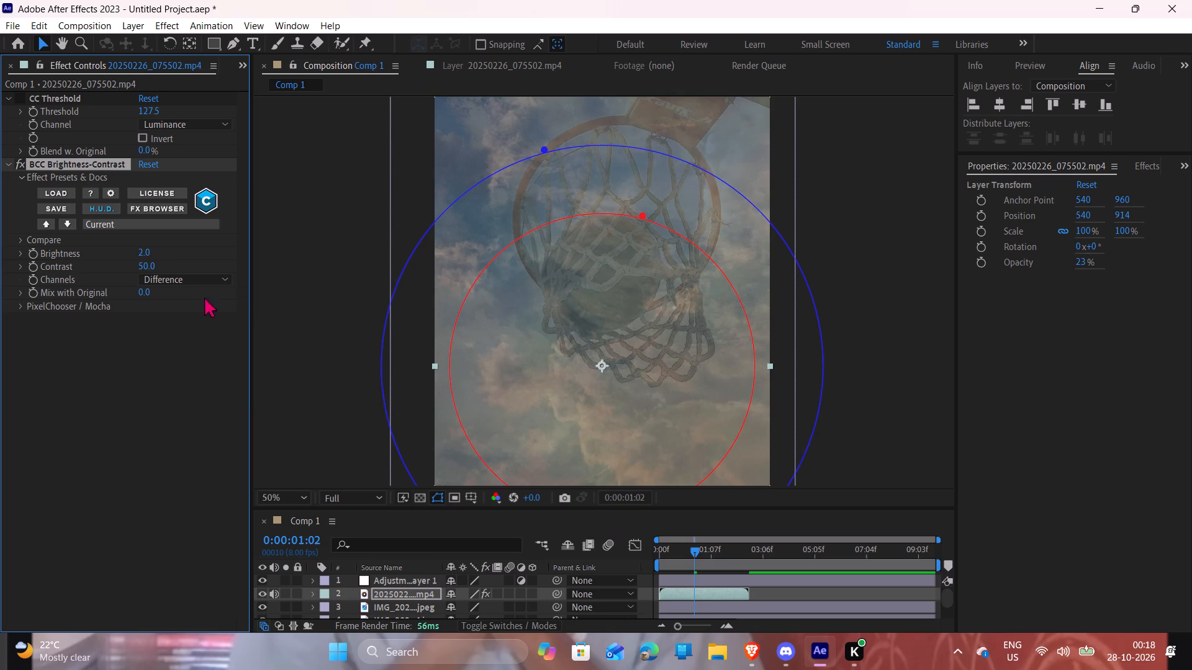
left_click(205, 282)
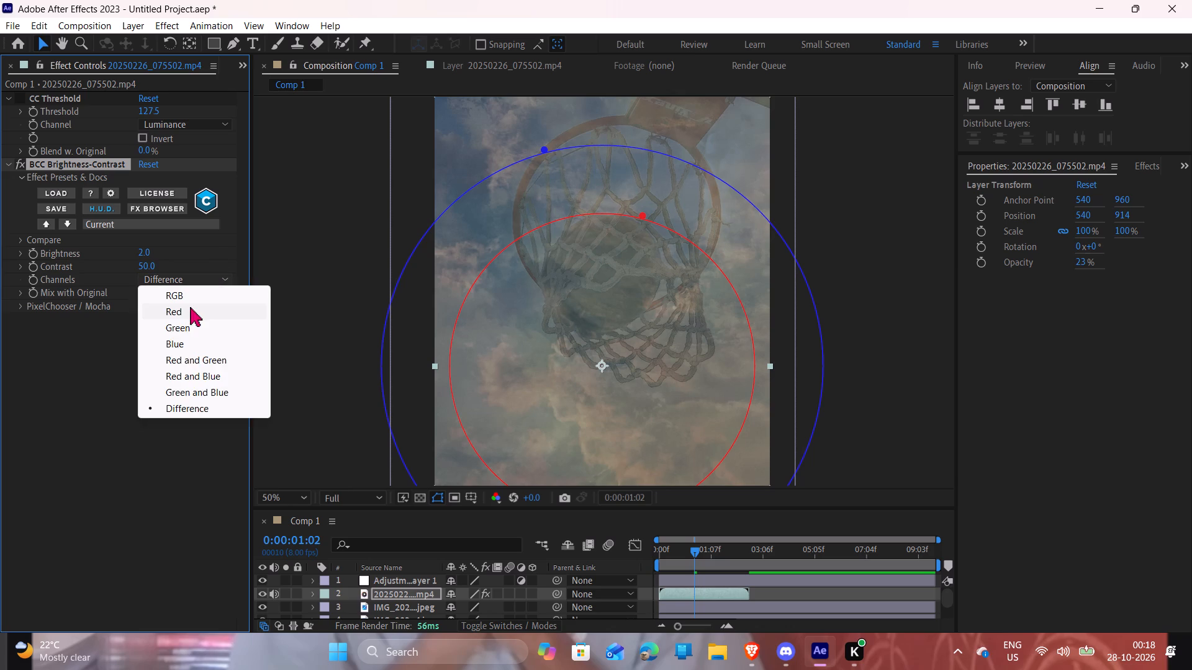
left_click(190, 307)
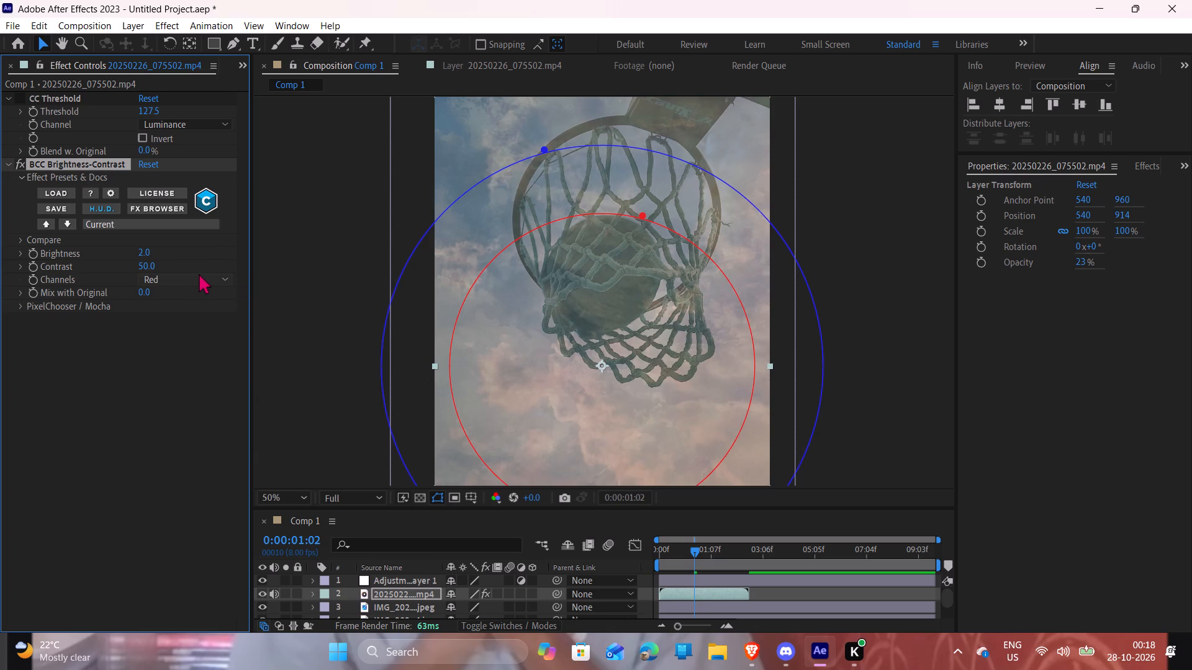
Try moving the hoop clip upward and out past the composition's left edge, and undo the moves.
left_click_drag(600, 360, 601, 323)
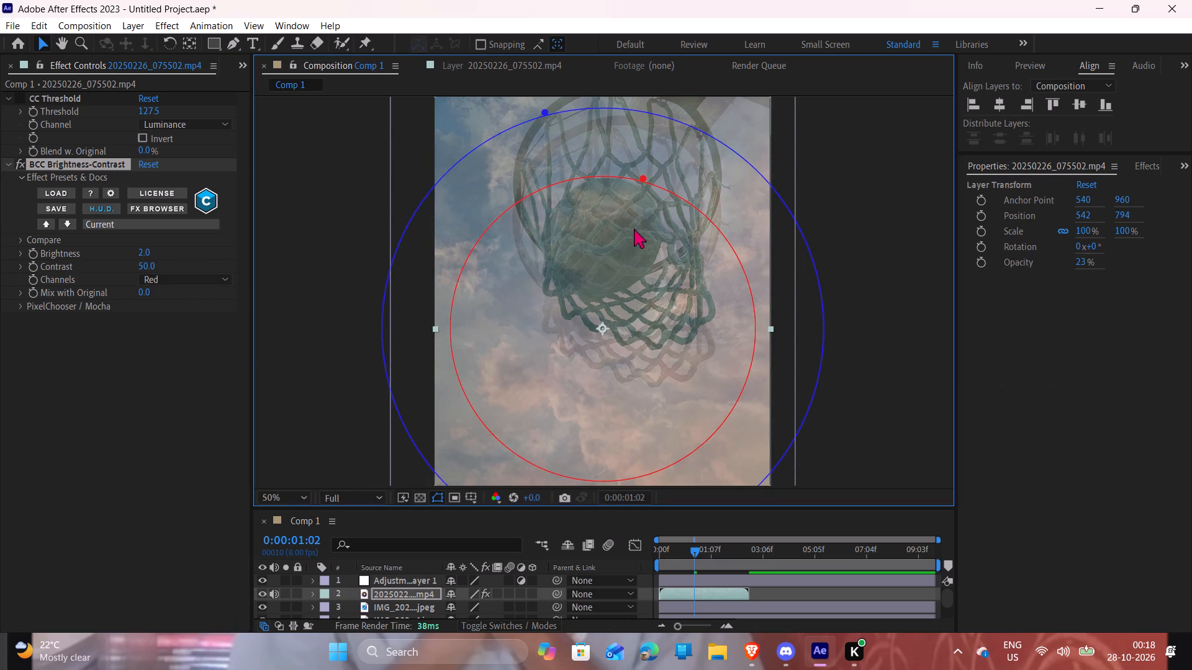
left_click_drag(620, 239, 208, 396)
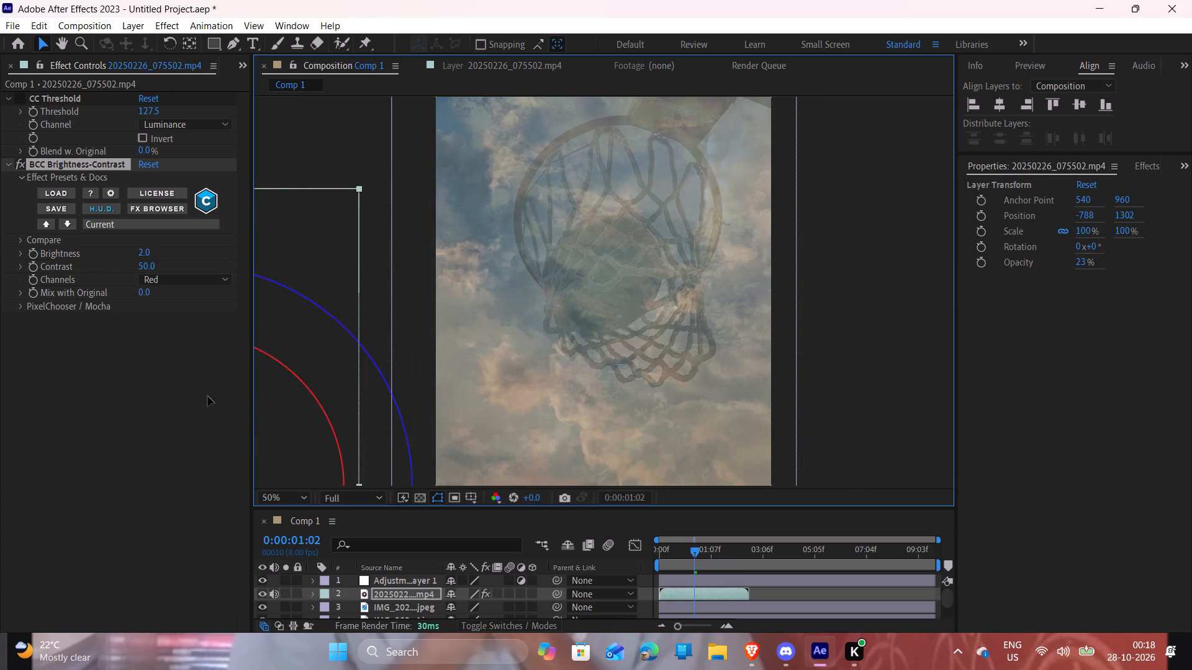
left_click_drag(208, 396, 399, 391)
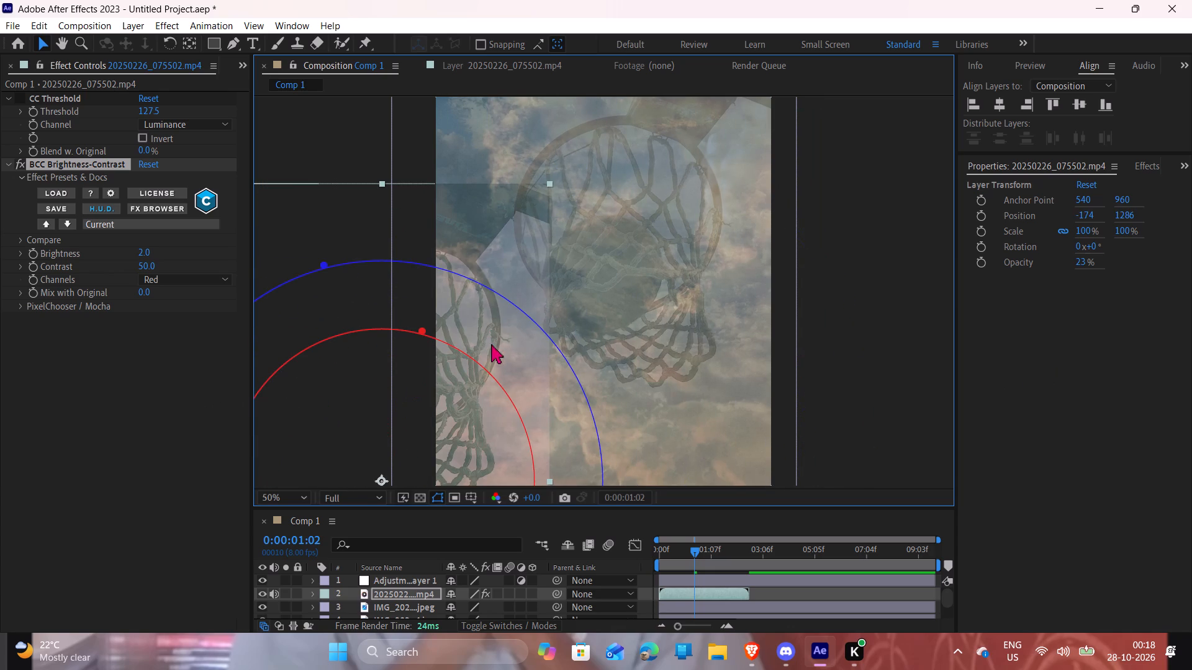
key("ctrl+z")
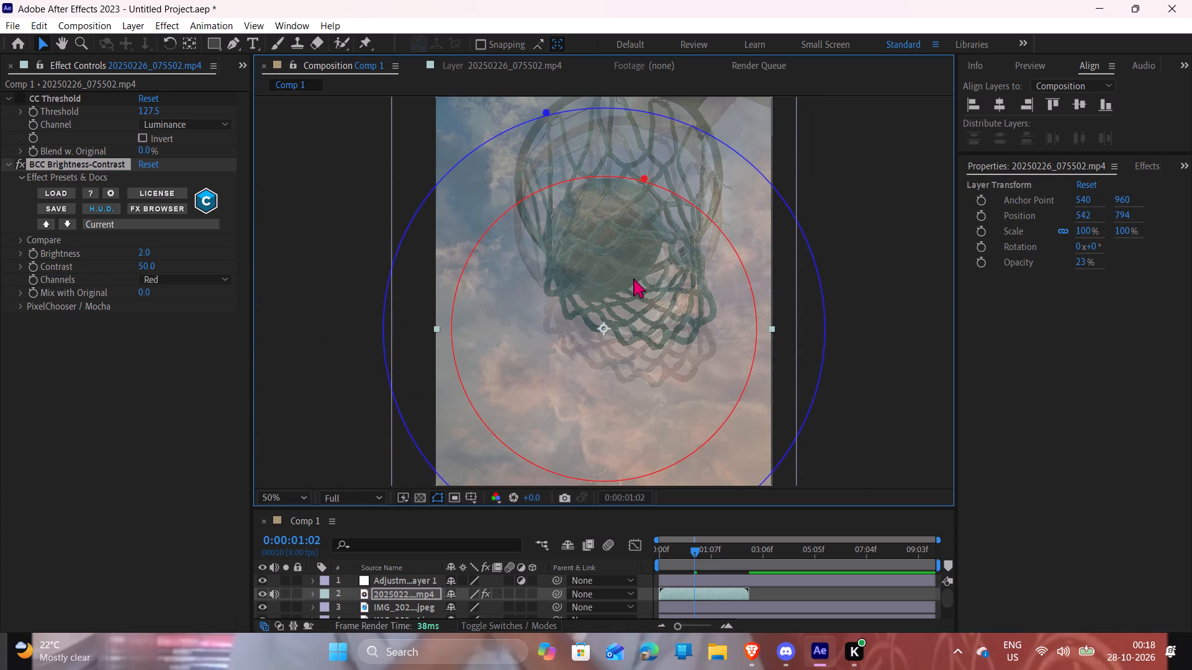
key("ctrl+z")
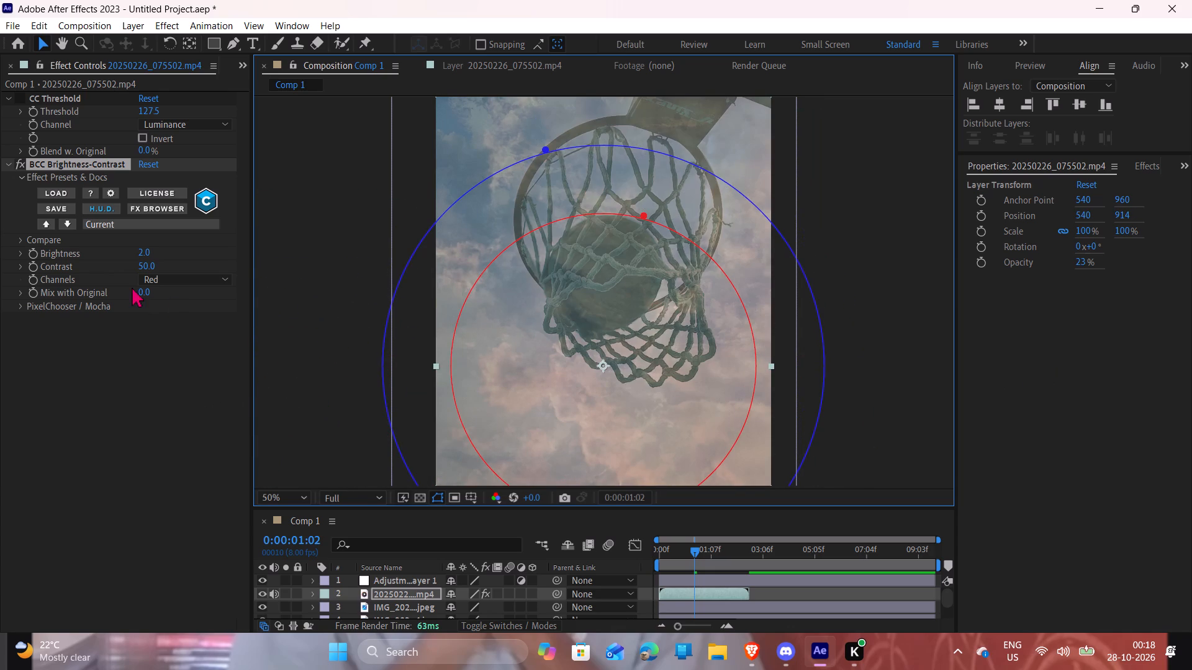
Set the BCC Brightness-Contrast effect's Mix with Original to 33, leaving its presets unapplied.
left_click_drag(142, 296, 202, 314)
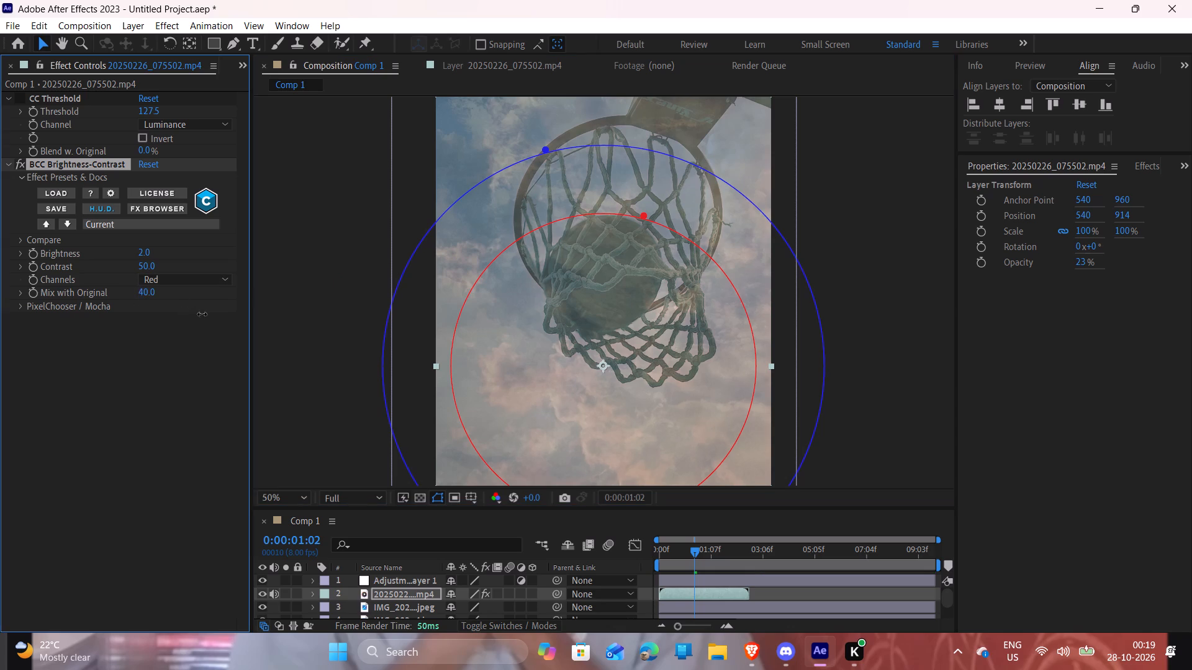
left_click_drag(202, 314, 94, 343)
left_click_drag(94, 343, 128, 352)
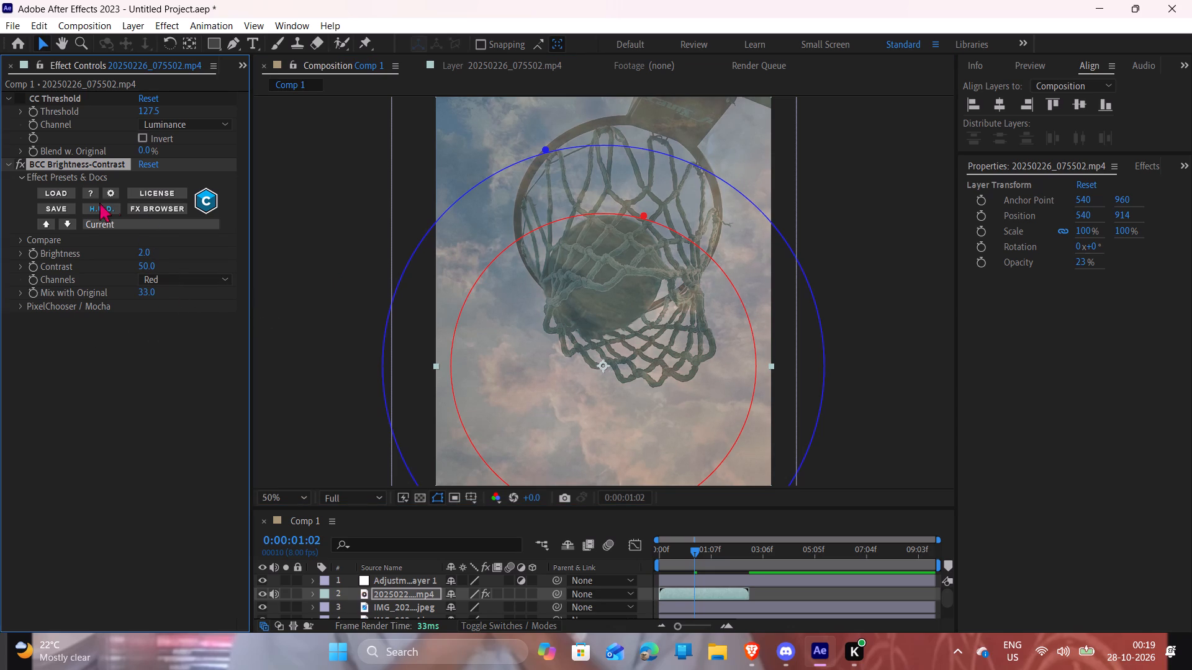
left_click(115, 225)
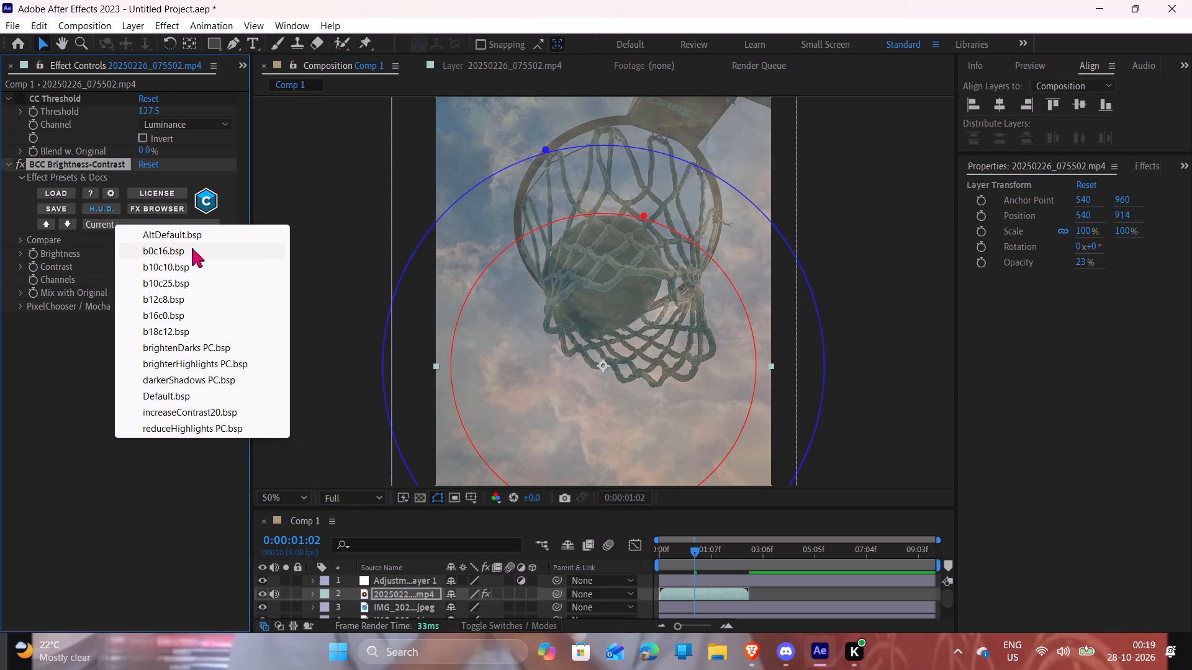
left_click(45, 553)
scroll(719, 318, "down", 2)
scroll(719, 318, "up", 2)
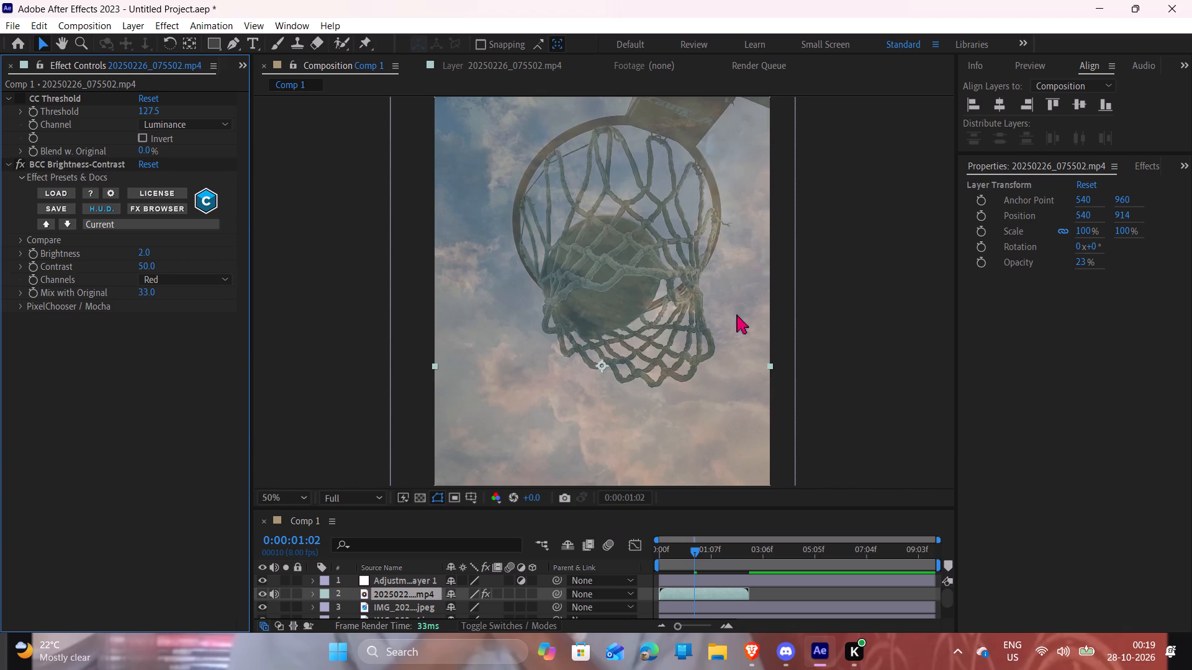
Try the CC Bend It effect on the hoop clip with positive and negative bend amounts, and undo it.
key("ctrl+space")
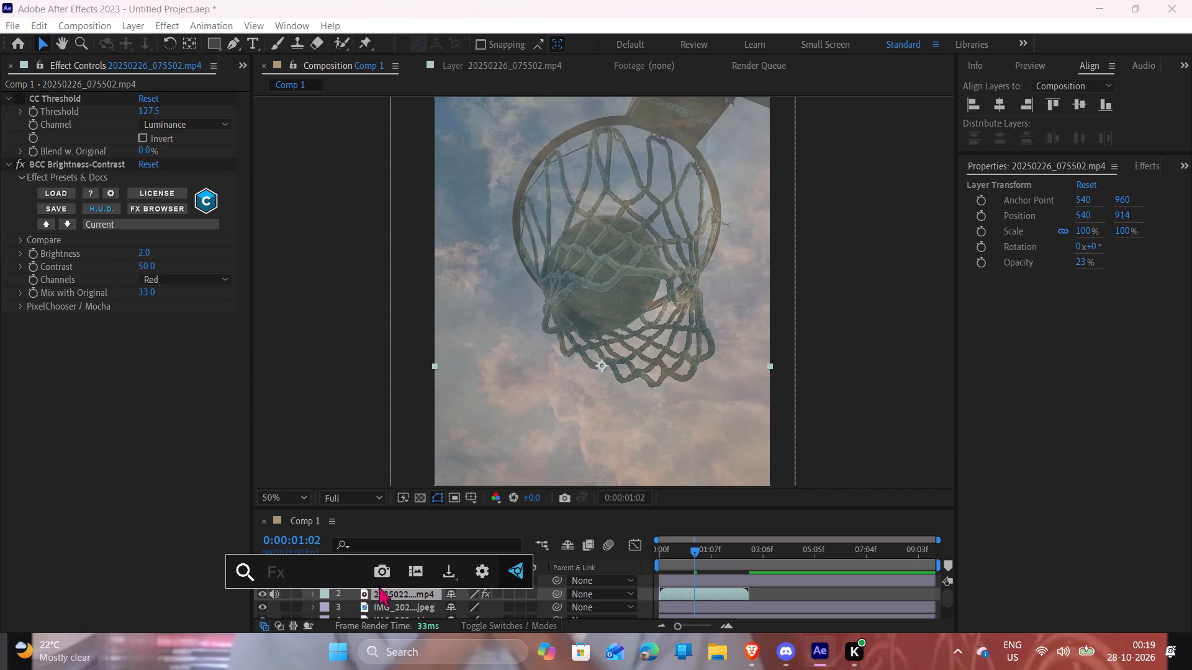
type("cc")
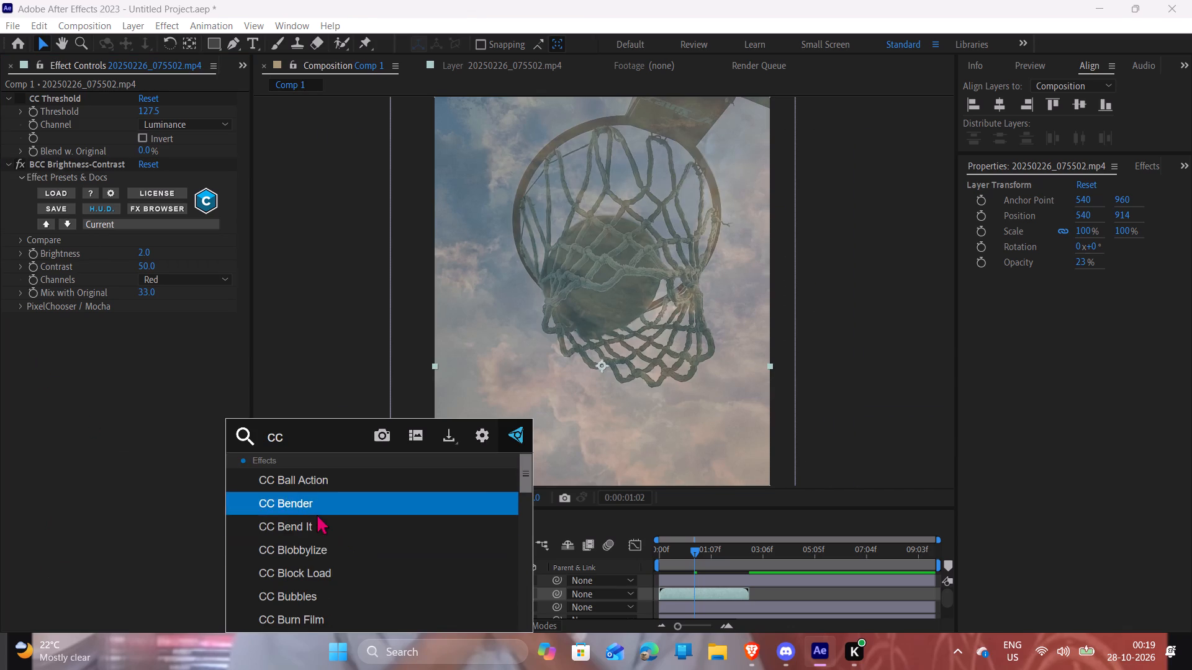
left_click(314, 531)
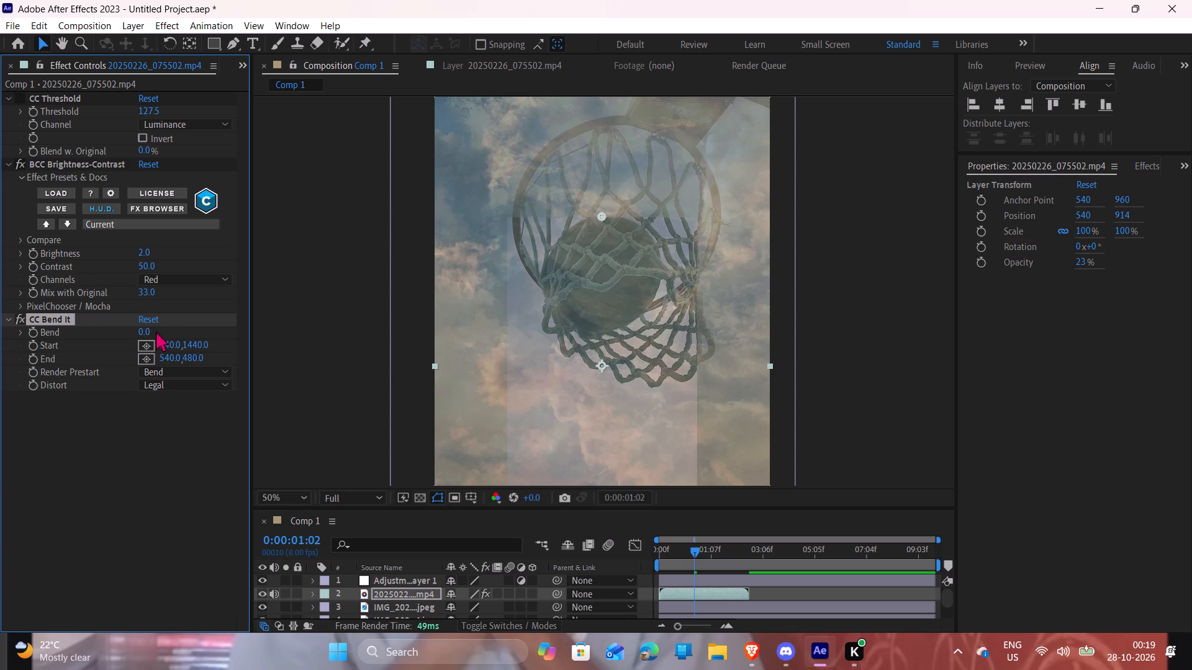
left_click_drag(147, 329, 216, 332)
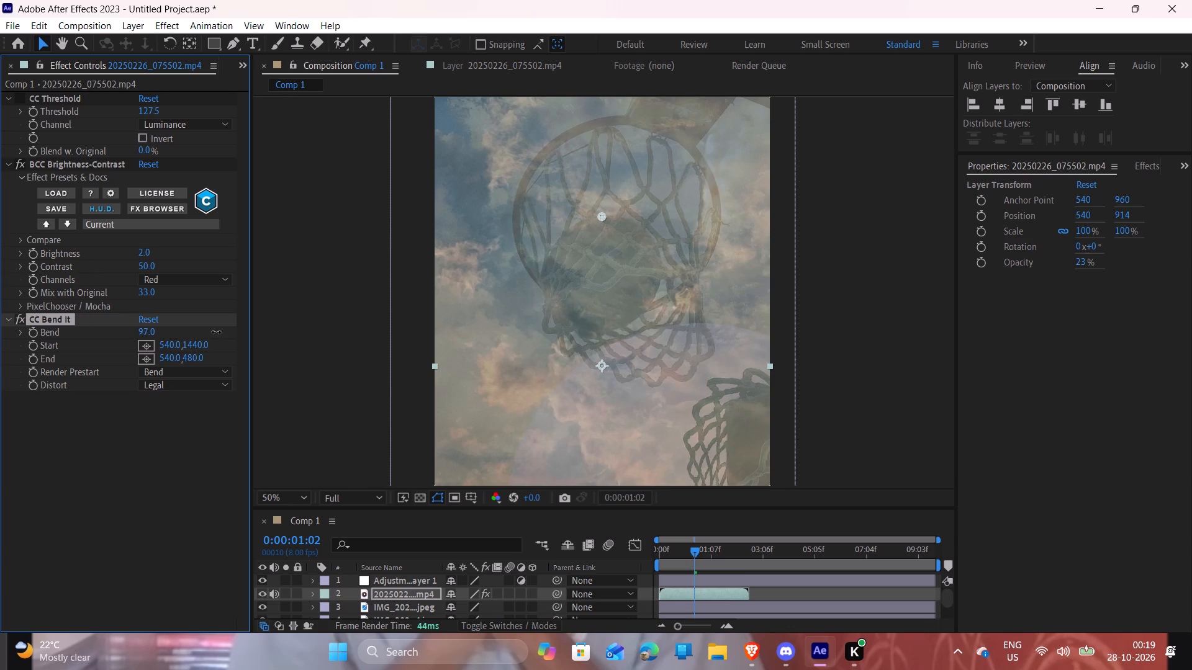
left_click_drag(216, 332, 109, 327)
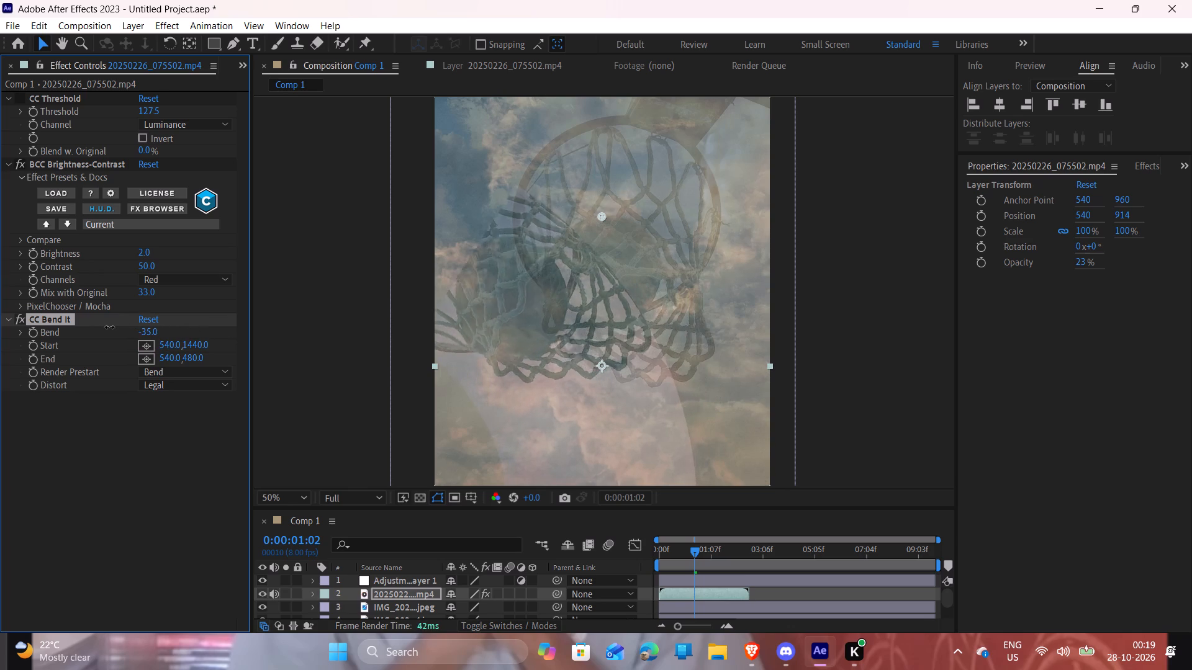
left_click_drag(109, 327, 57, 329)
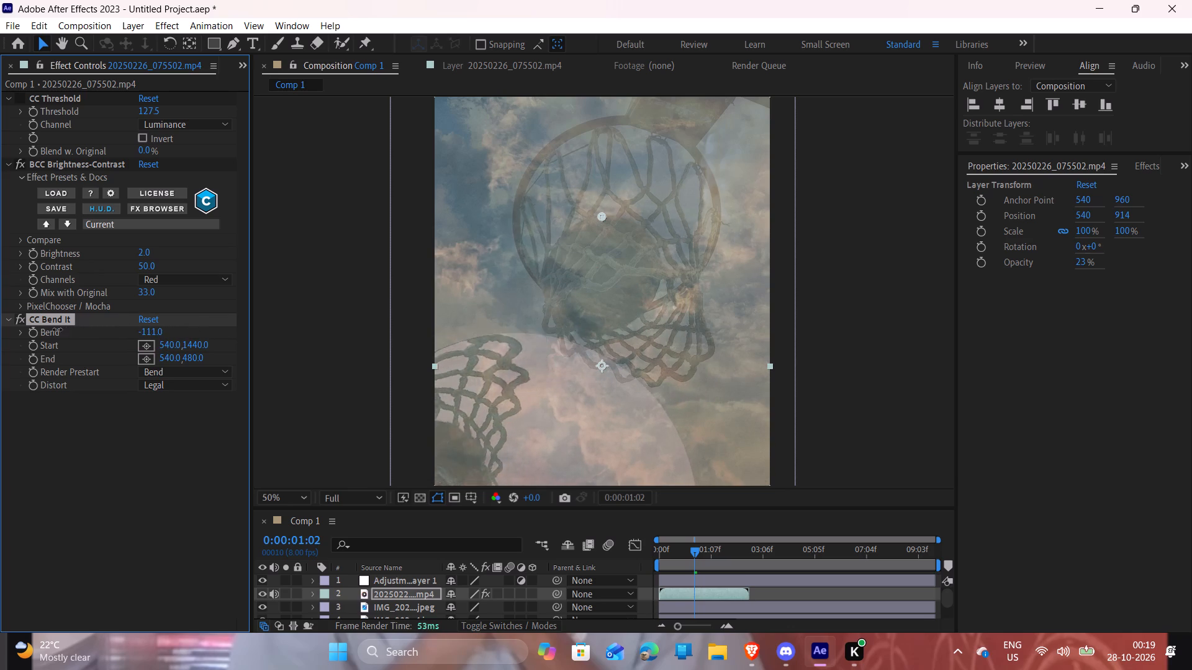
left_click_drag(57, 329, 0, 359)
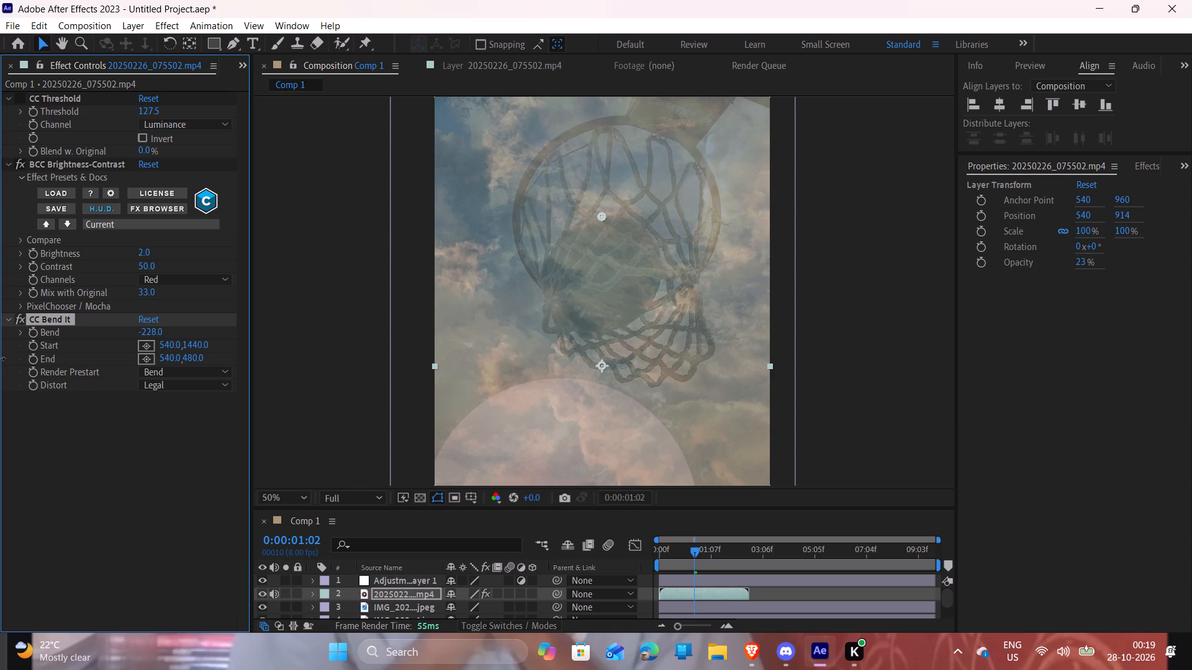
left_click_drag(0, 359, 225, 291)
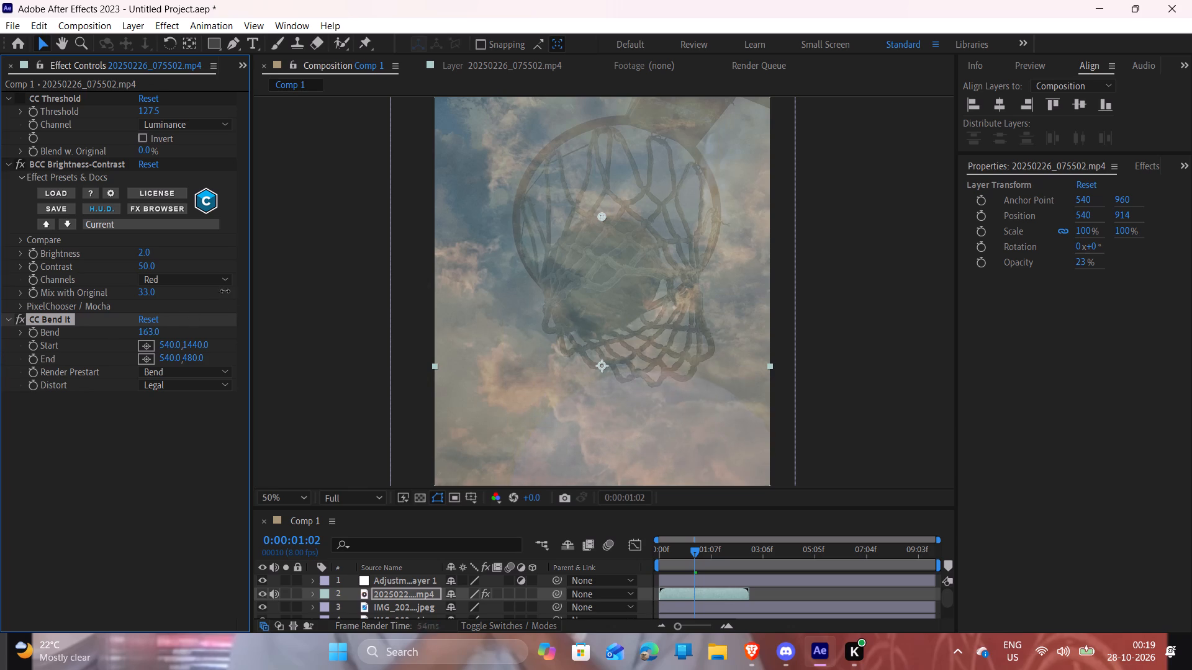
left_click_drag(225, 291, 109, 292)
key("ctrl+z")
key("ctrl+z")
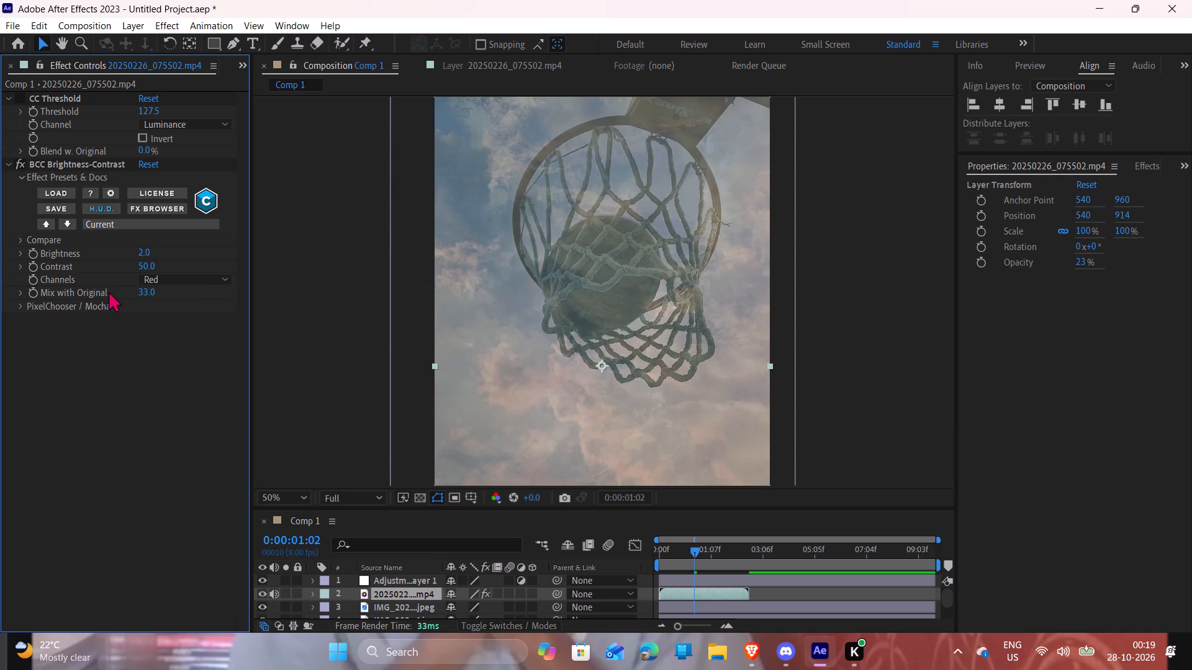
Apply CC Block Load to the hoop clip with Completion 48, Scans 16, Bilinear on and Start Cleared off.
key("ctrl+space")
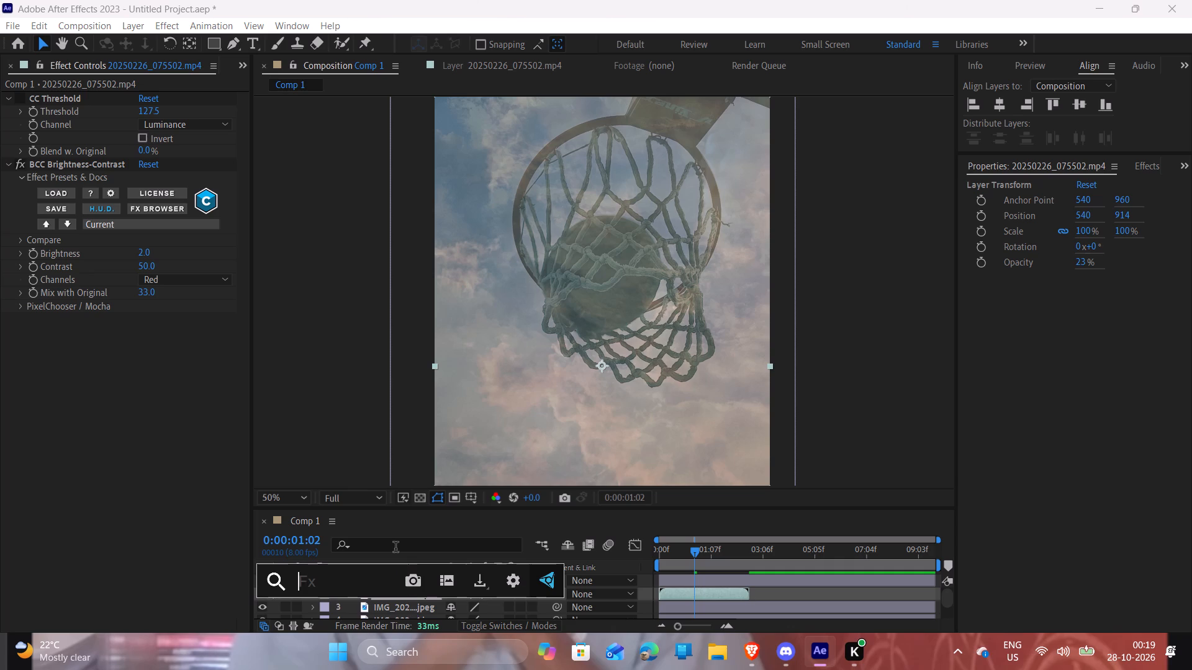
scroll(395, 548, "down", 1)
type("cc")
scroll(274, 534, "down", 4)
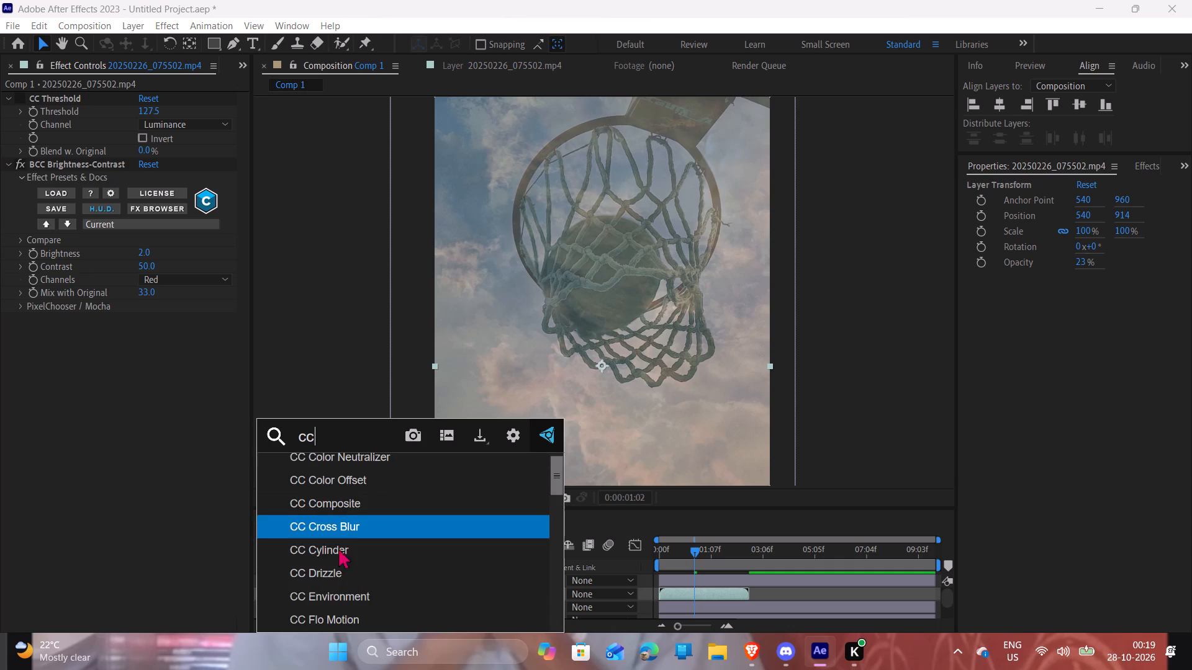
scroll(339, 537, "up", 4)
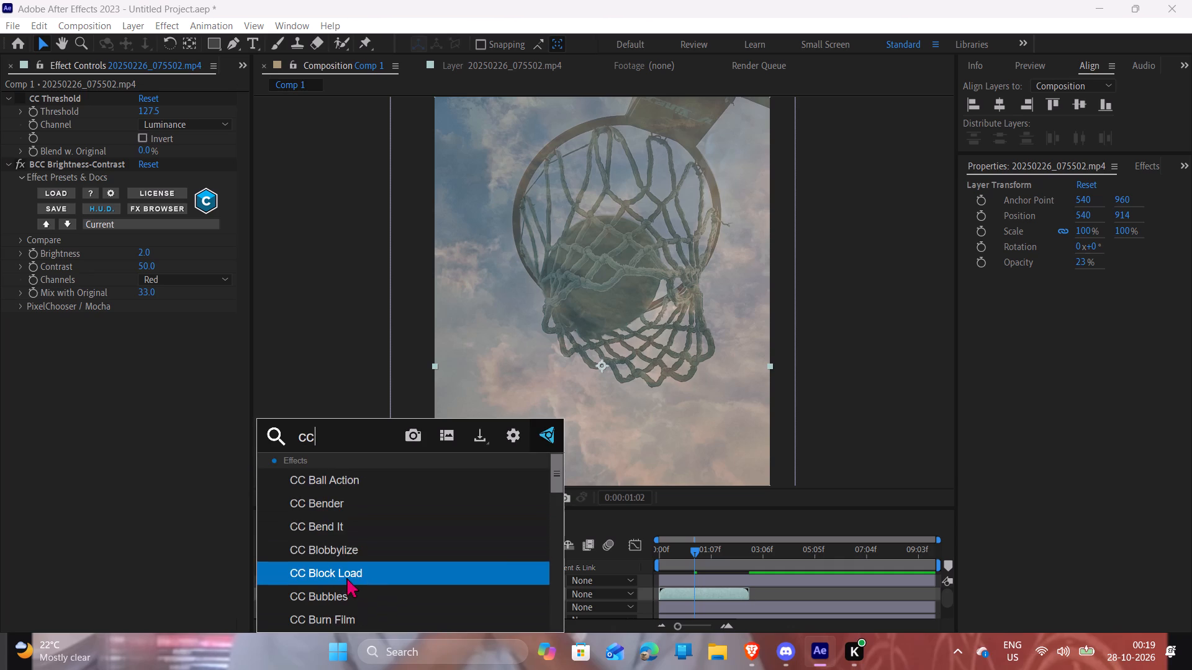
left_click(346, 578)
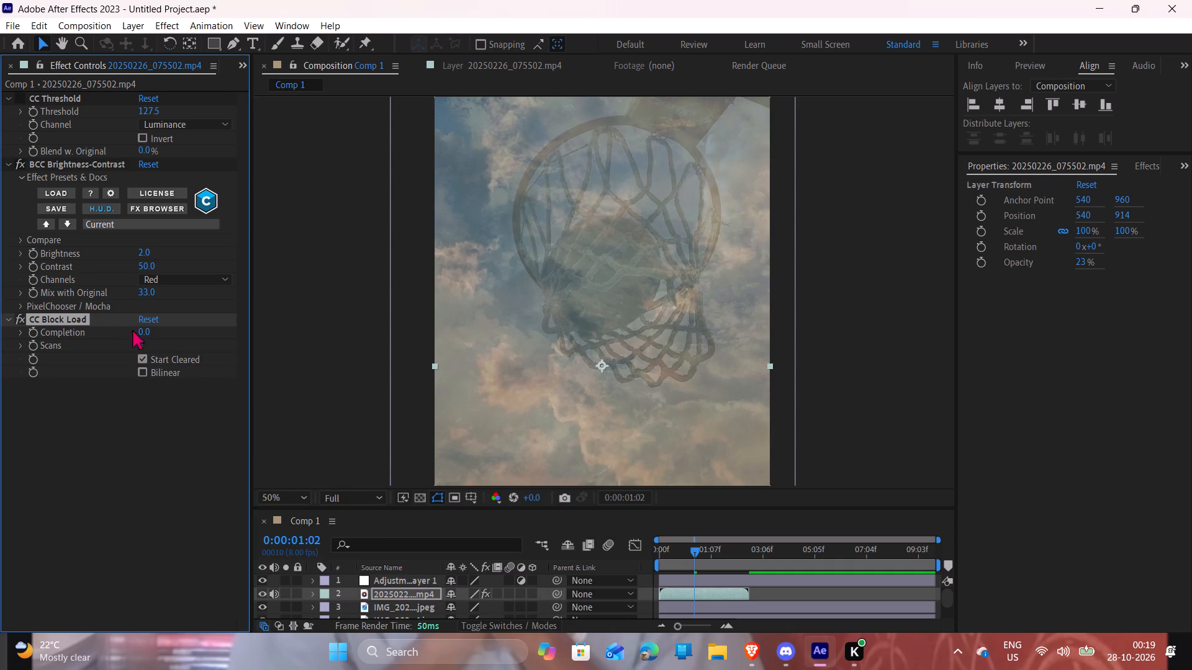
left_click_drag(145, 329, 198, 346)
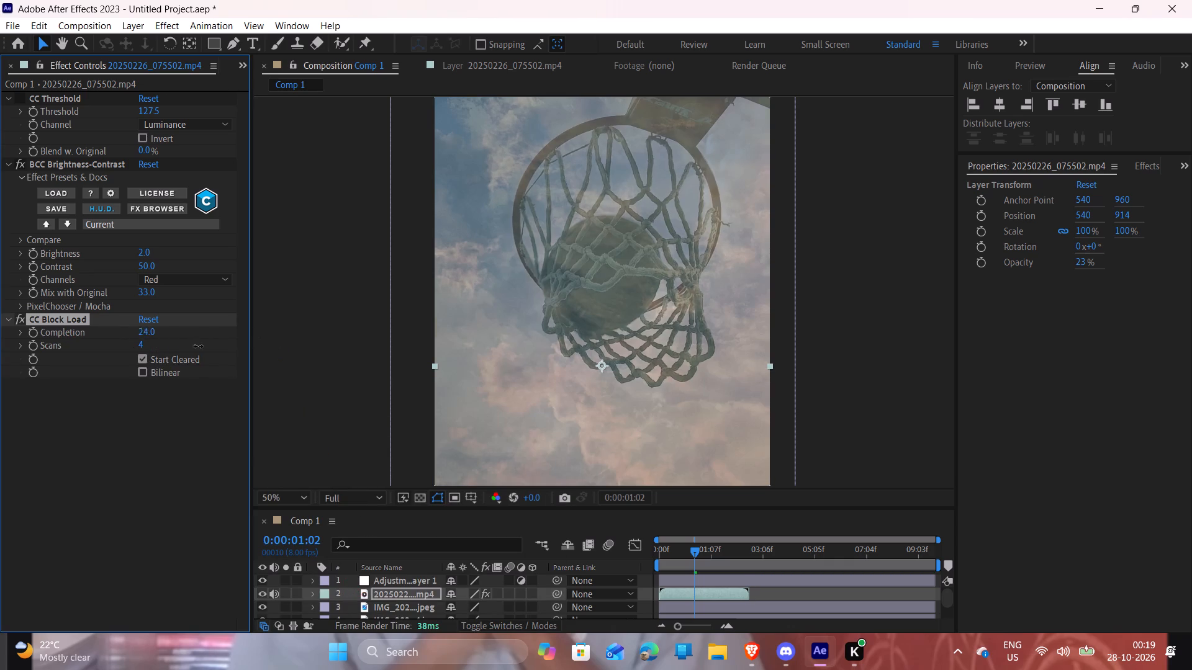
left_click_drag(198, 346, 194, 356)
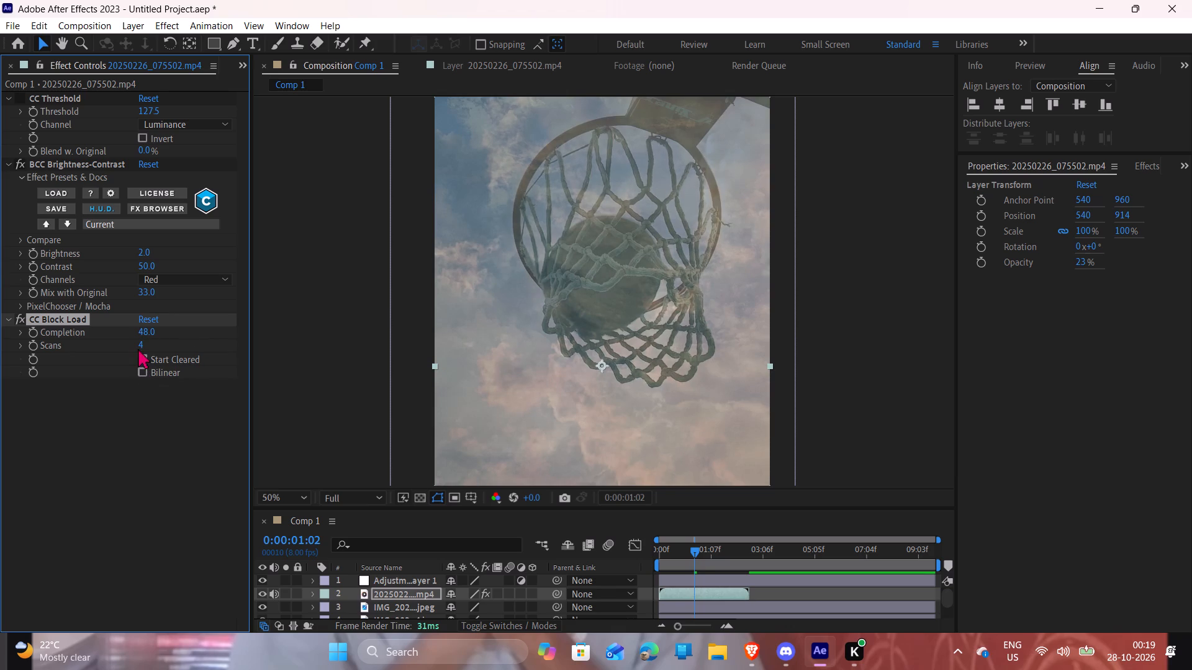
left_click_drag(140, 344, 285, 335)
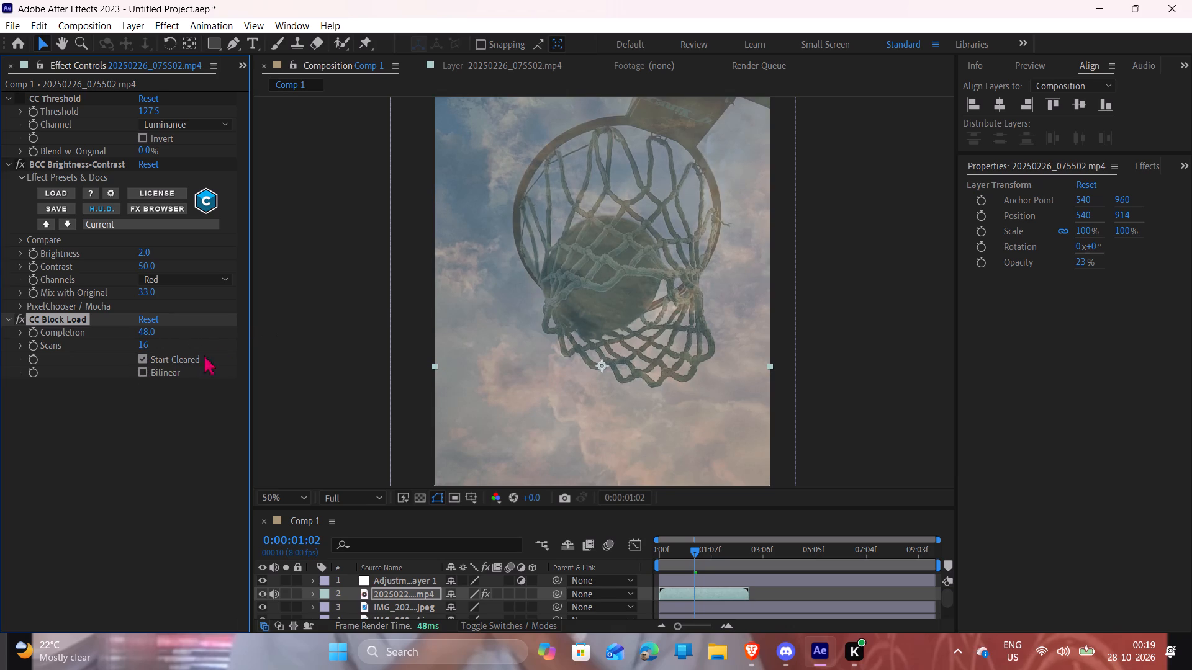
left_click(143, 374)
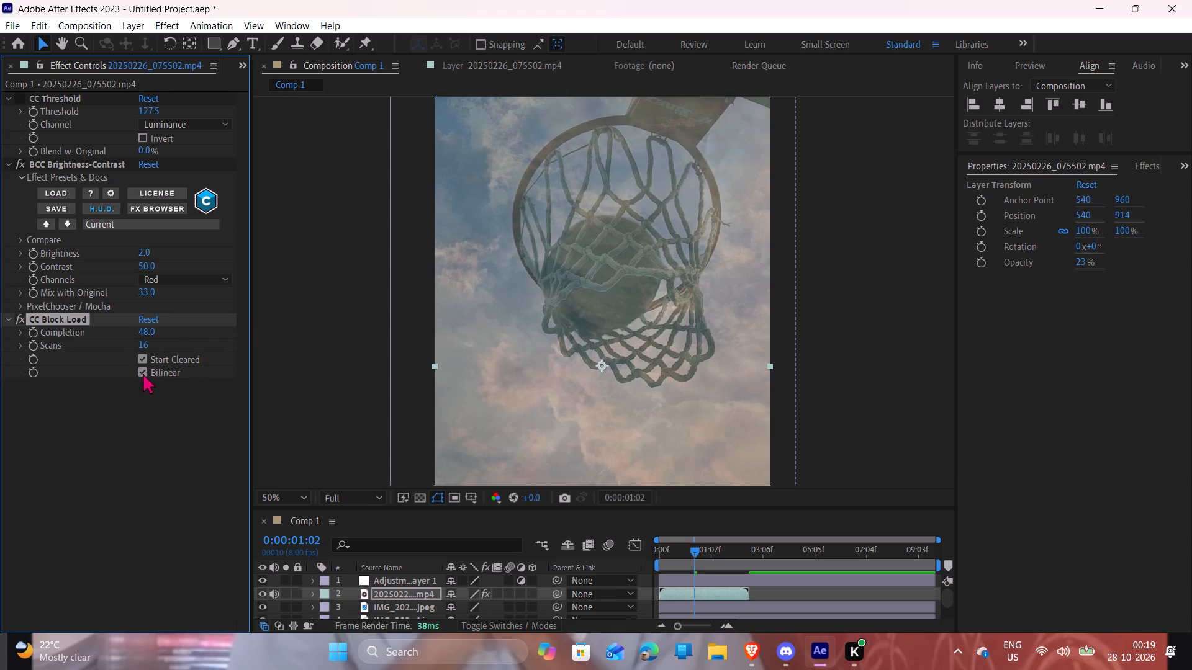
left_click(143, 359)
Preview the hoop clip by scrubbing from the composition's start to 0:00:01:02.
key("space")
left_click_drag(700, 552, 657, 545)
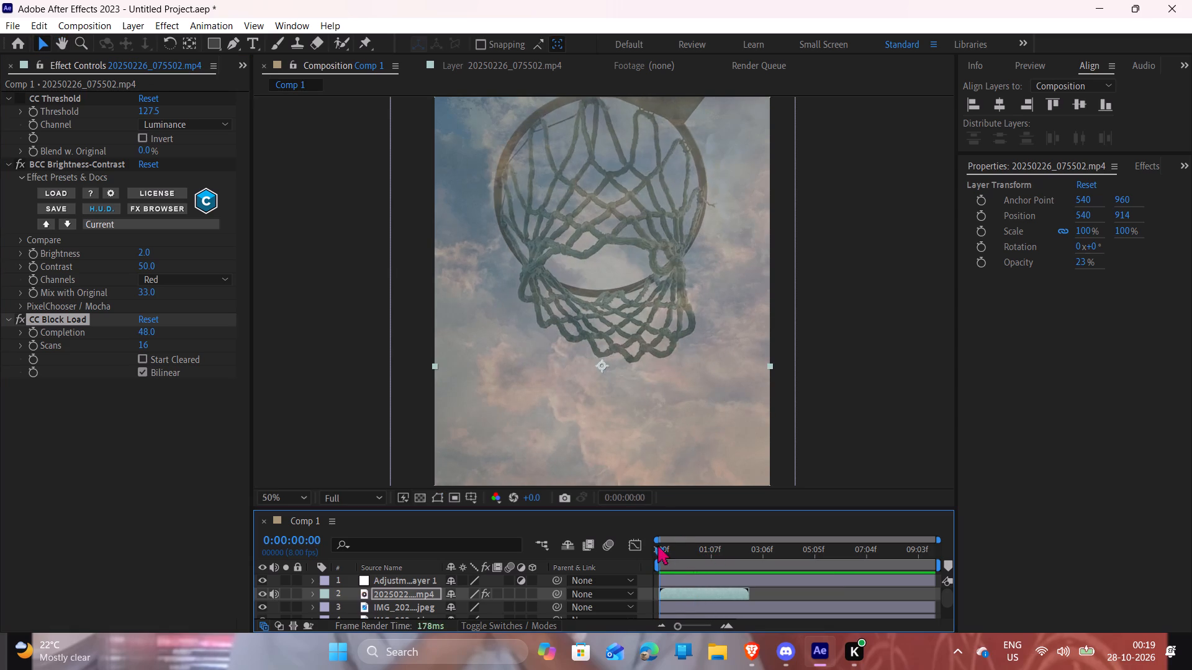
left_click_drag(657, 545, 687, 540)
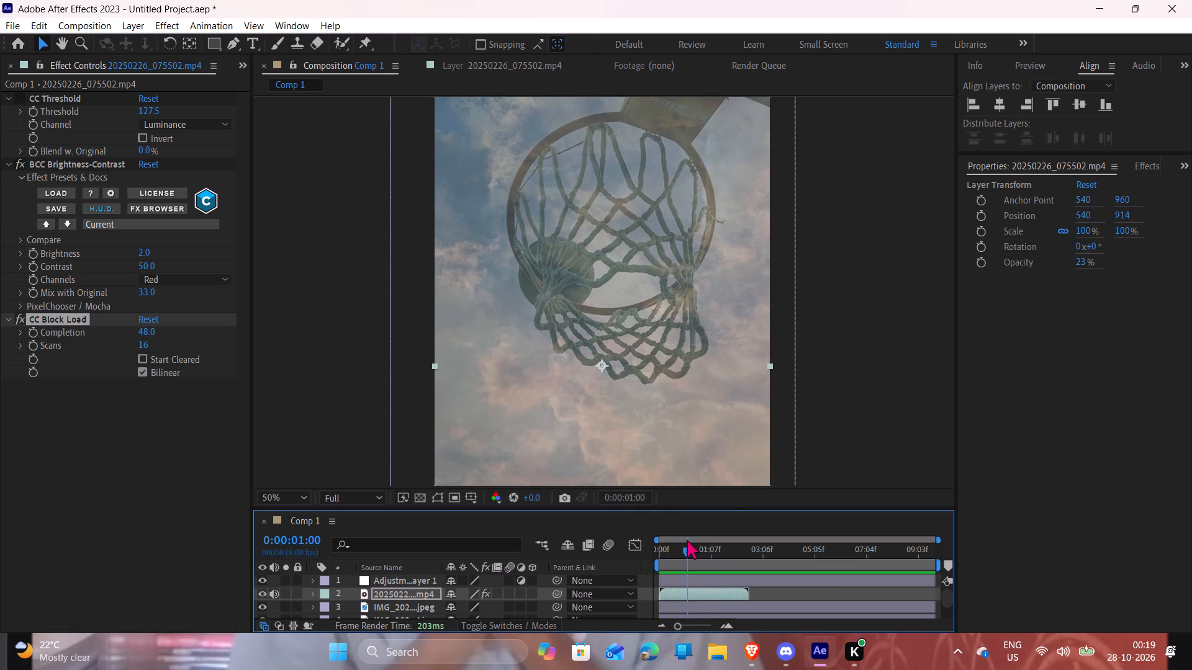
left_click_drag(687, 540, 694, 536)
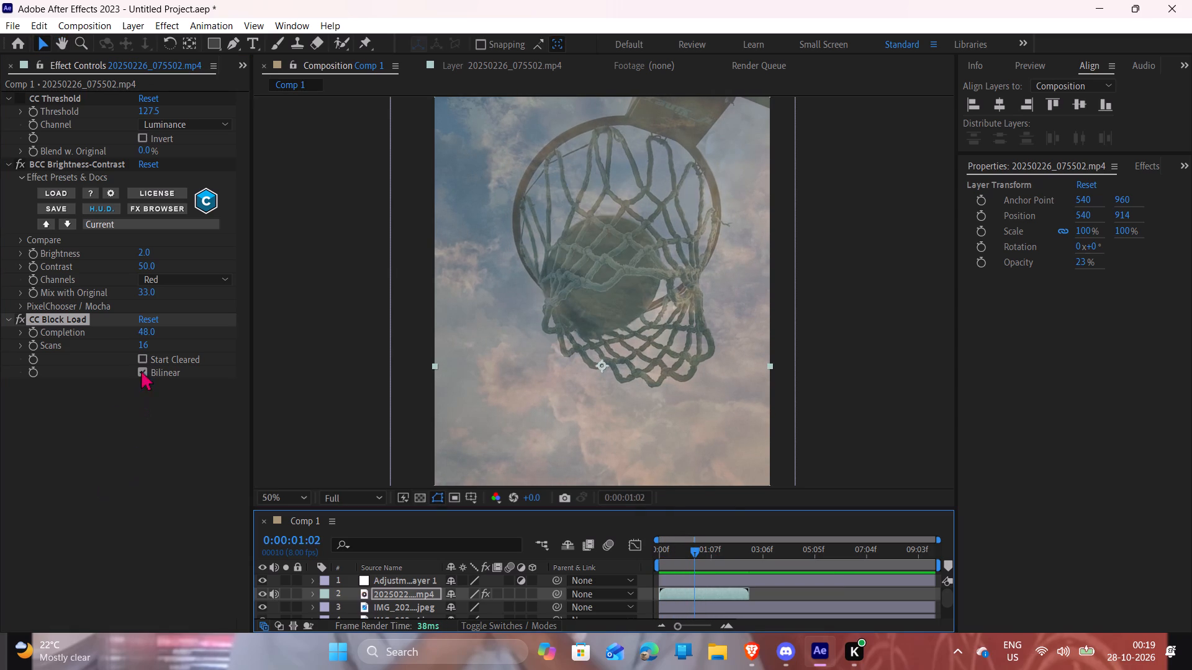
Disable the BCC Brightness-Contrast effect on the hoop clip.
left_click(19, 162)
Apply Drop Shadow to the hoop clip with opacity 100%, direction -28° and distance 716.
key("ctrl+space")
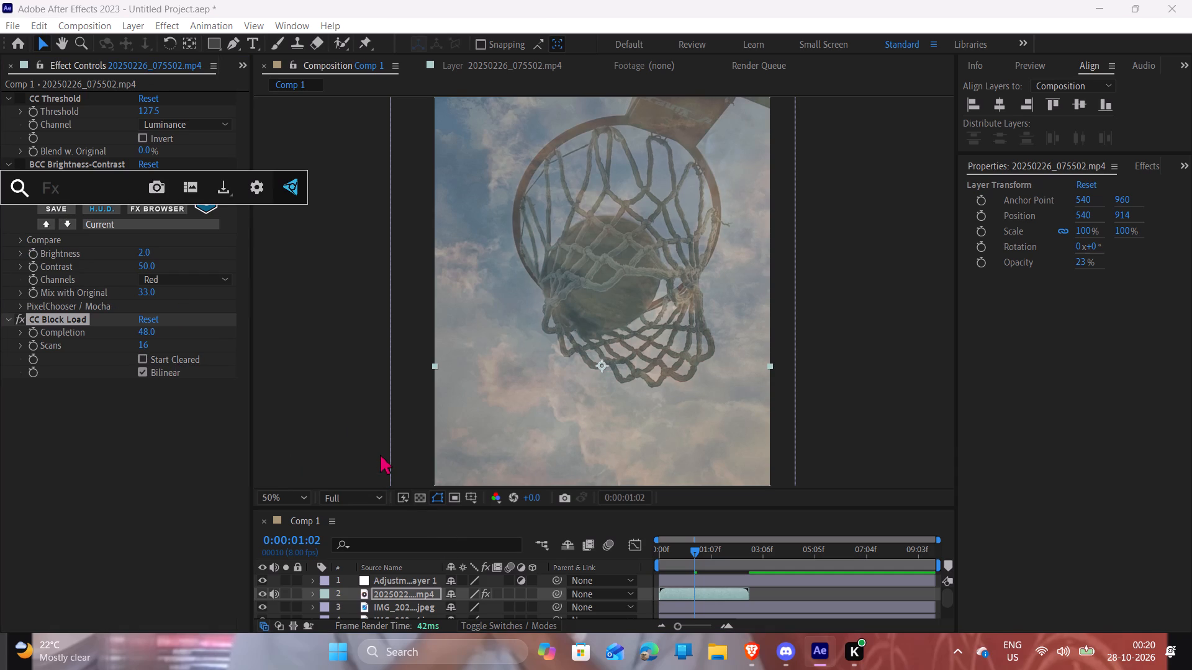
type("dr")
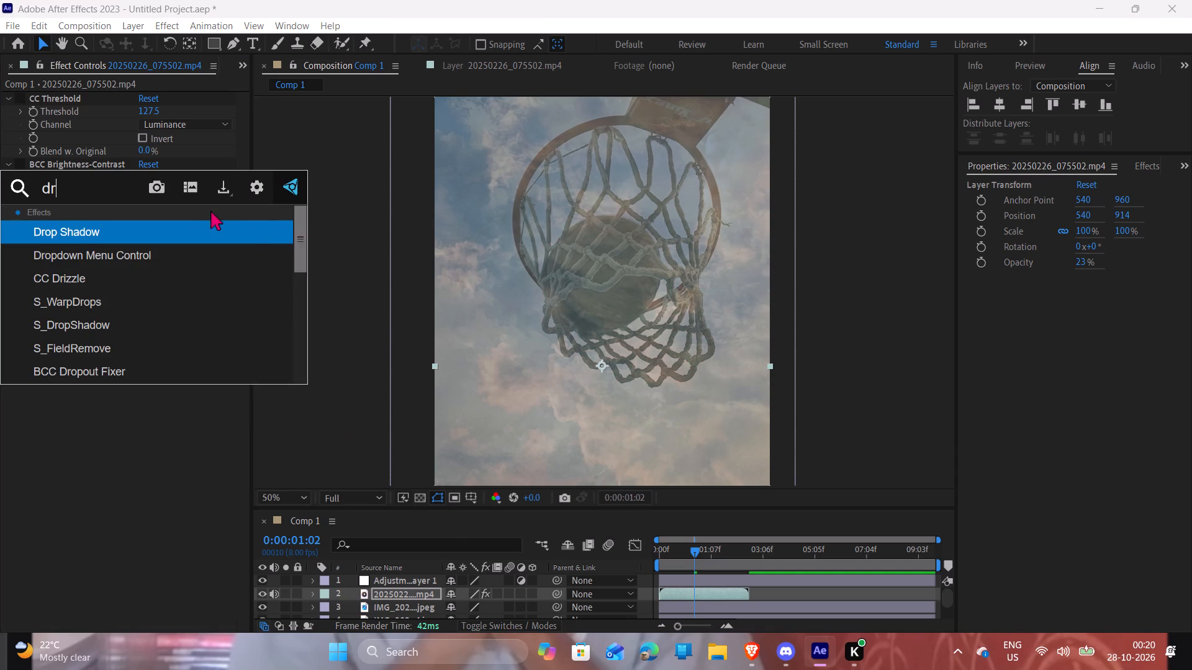
left_click(189, 227)
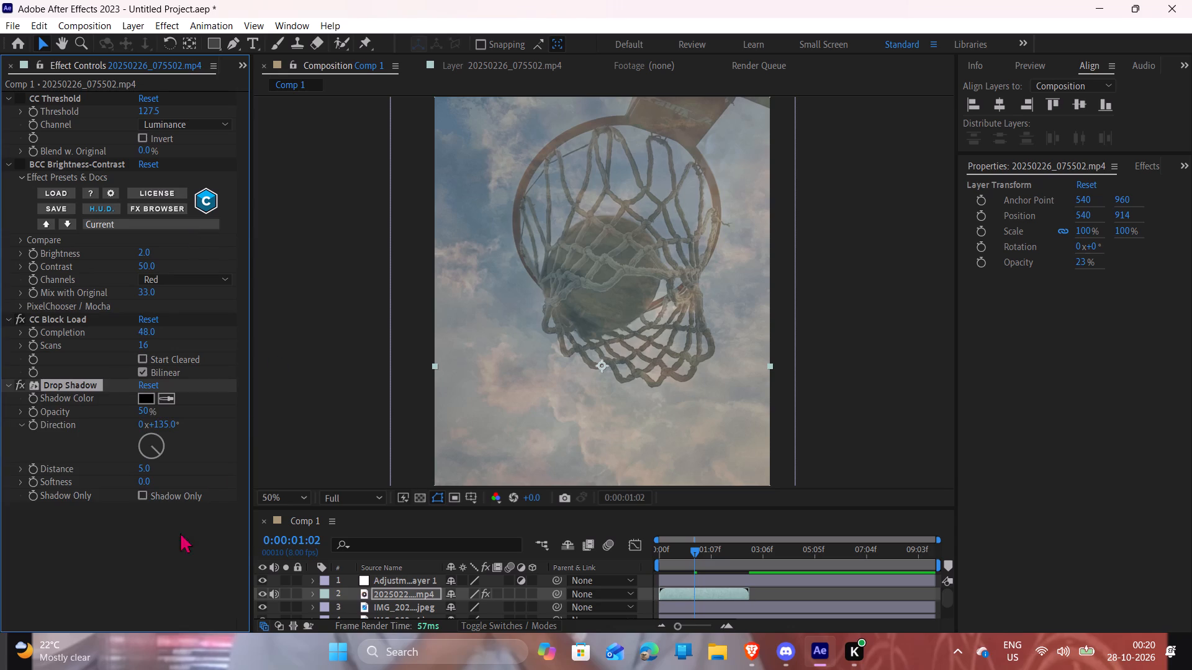
left_click_drag(145, 410, 328, 414)
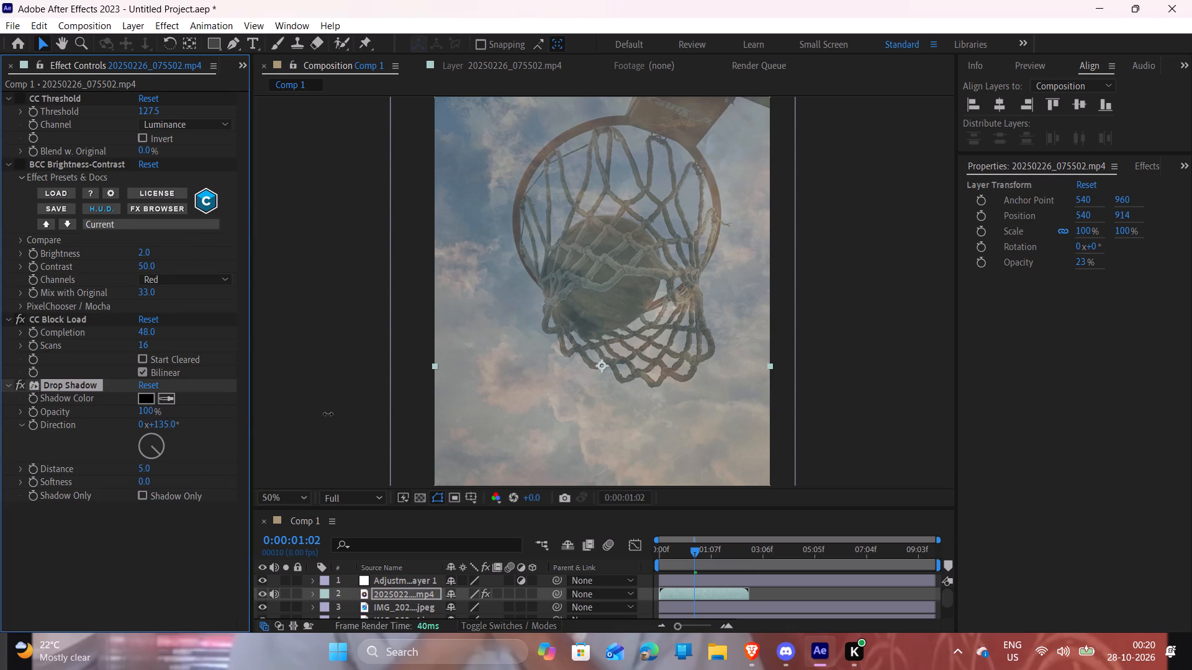
left_click_drag(328, 414, 331, 414)
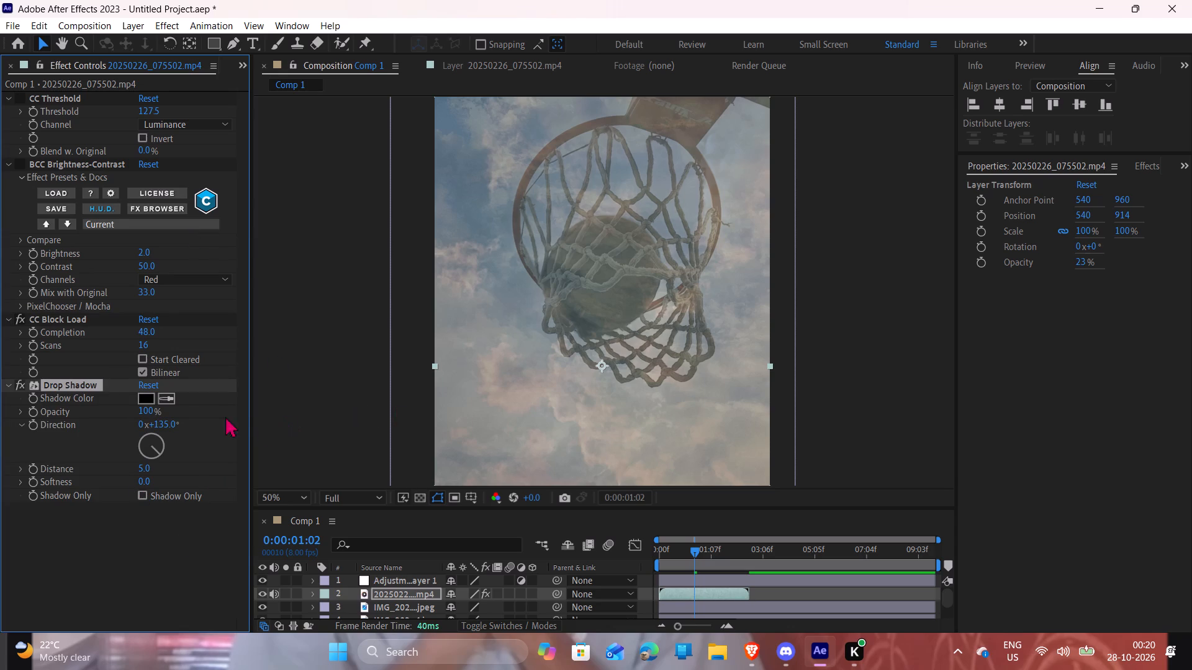
left_click_drag(153, 448, 153, 447)
left_click_drag(153, 447, 48, 422)
left_click_drag(155, 424, 204, 433)
left_click_drag(141, 468, 154, 470)
left_click_drag(154, 470, 651, 426)
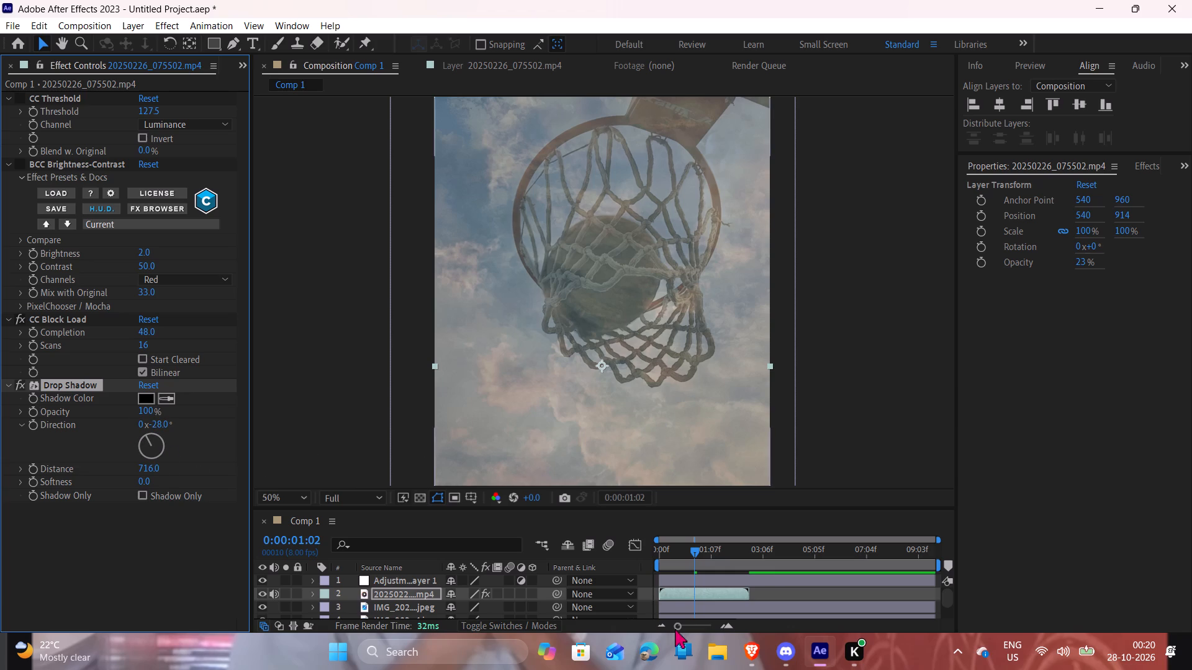
Delete the adjustment layer above the hoop clip.
left_click(414, 577)
key("BackSpace")
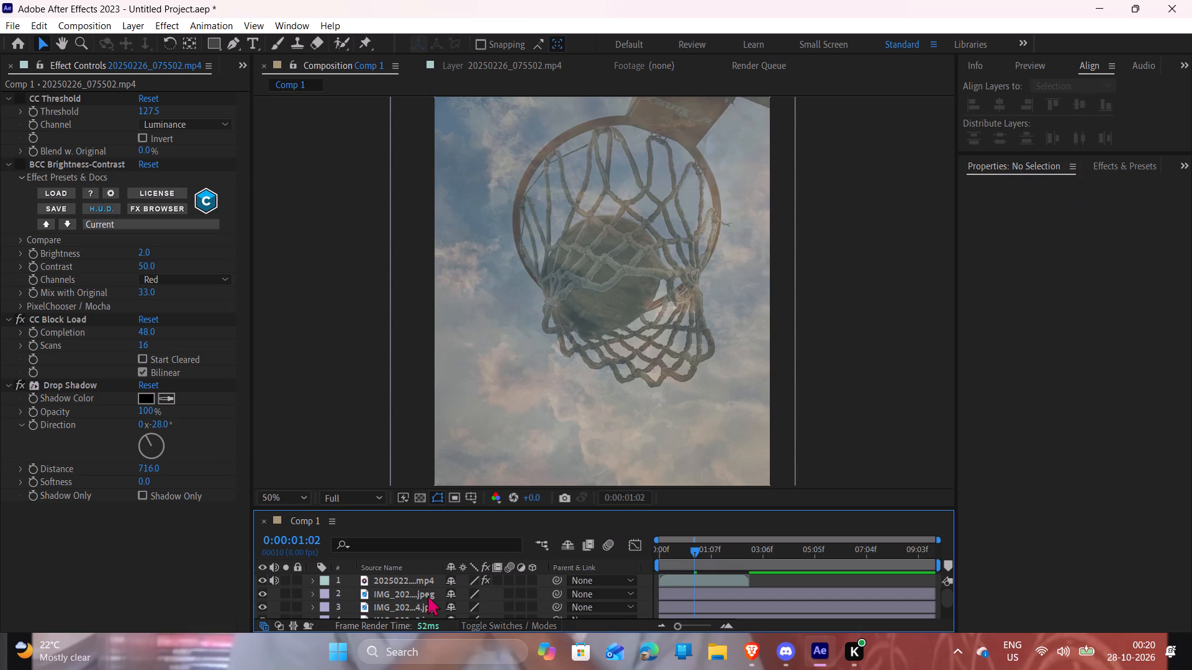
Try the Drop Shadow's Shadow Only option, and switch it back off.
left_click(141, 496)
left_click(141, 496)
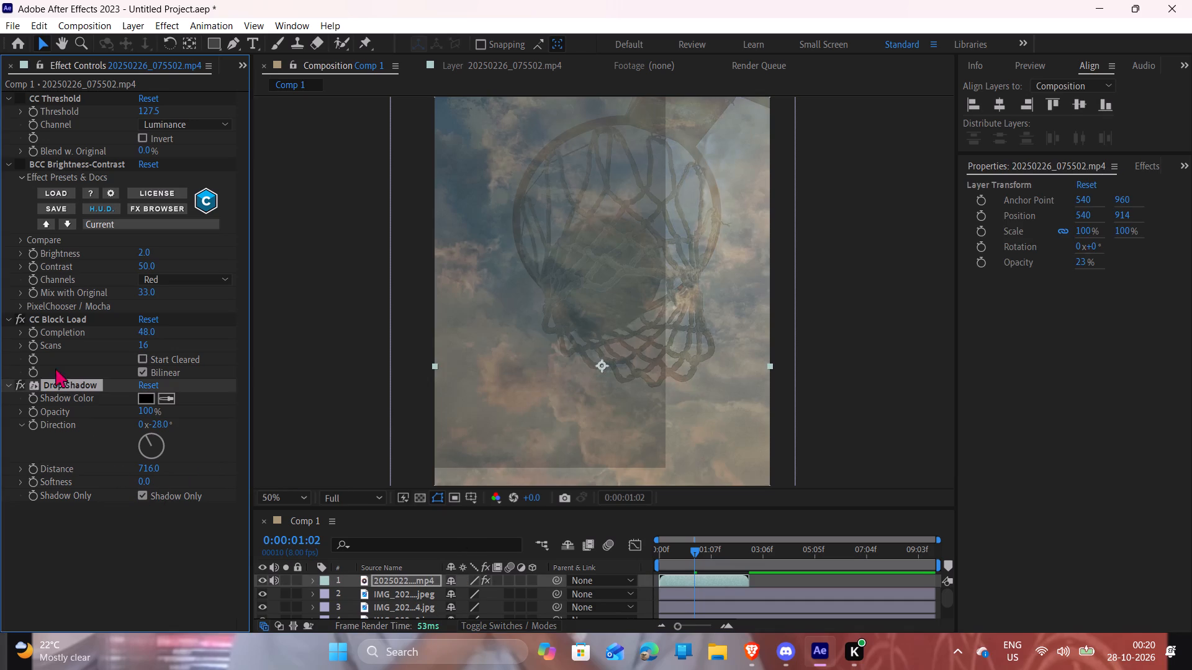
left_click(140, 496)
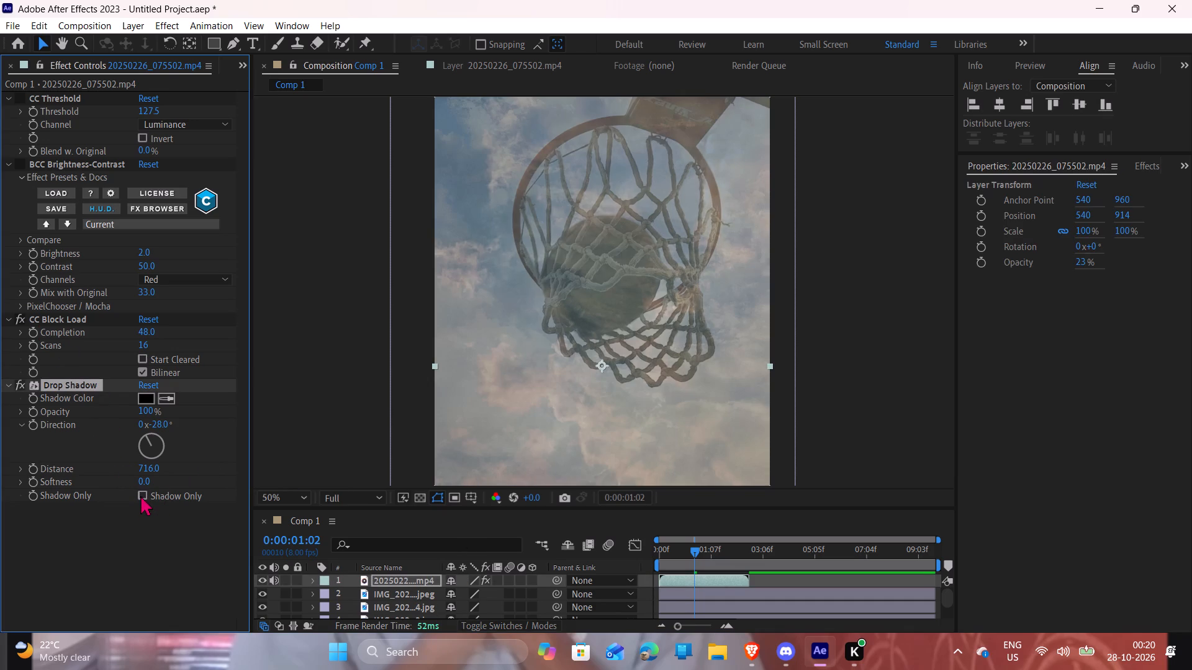
Disable the Drop Shadow effect on the hoop clip.
left_click(16, 383)
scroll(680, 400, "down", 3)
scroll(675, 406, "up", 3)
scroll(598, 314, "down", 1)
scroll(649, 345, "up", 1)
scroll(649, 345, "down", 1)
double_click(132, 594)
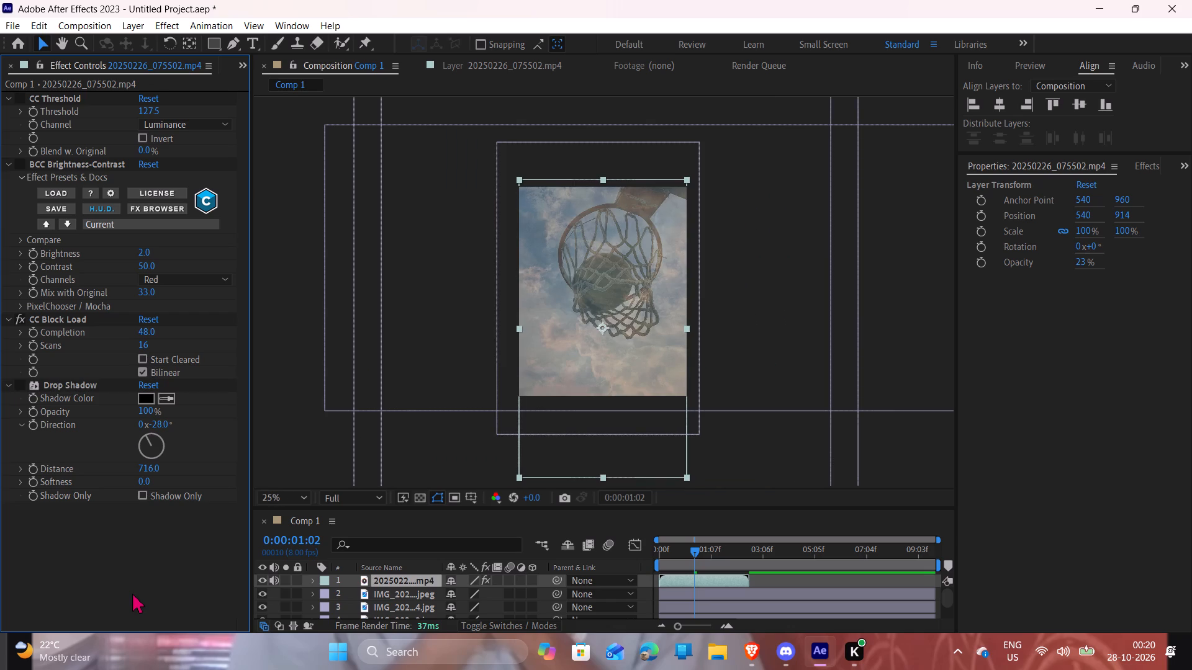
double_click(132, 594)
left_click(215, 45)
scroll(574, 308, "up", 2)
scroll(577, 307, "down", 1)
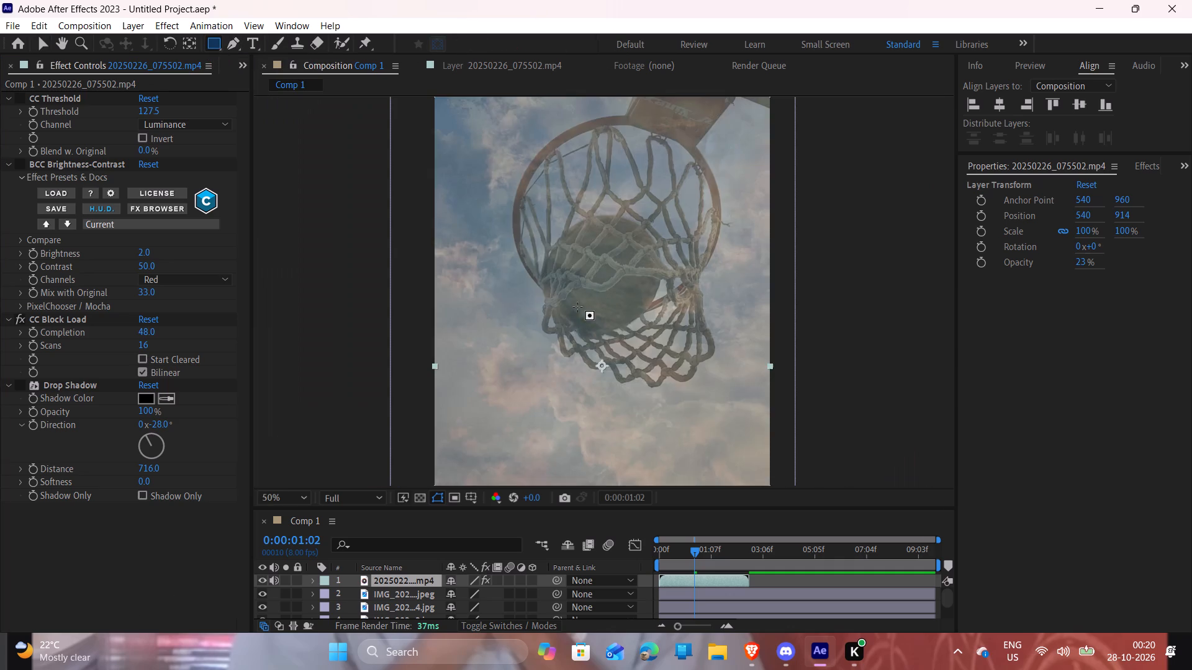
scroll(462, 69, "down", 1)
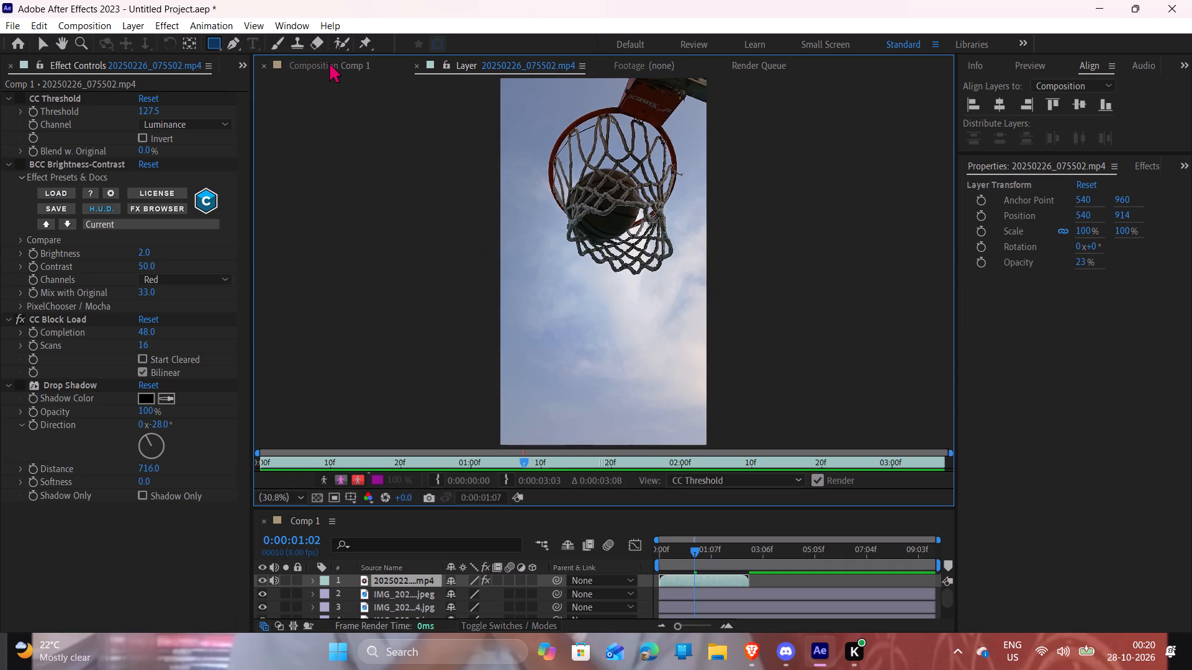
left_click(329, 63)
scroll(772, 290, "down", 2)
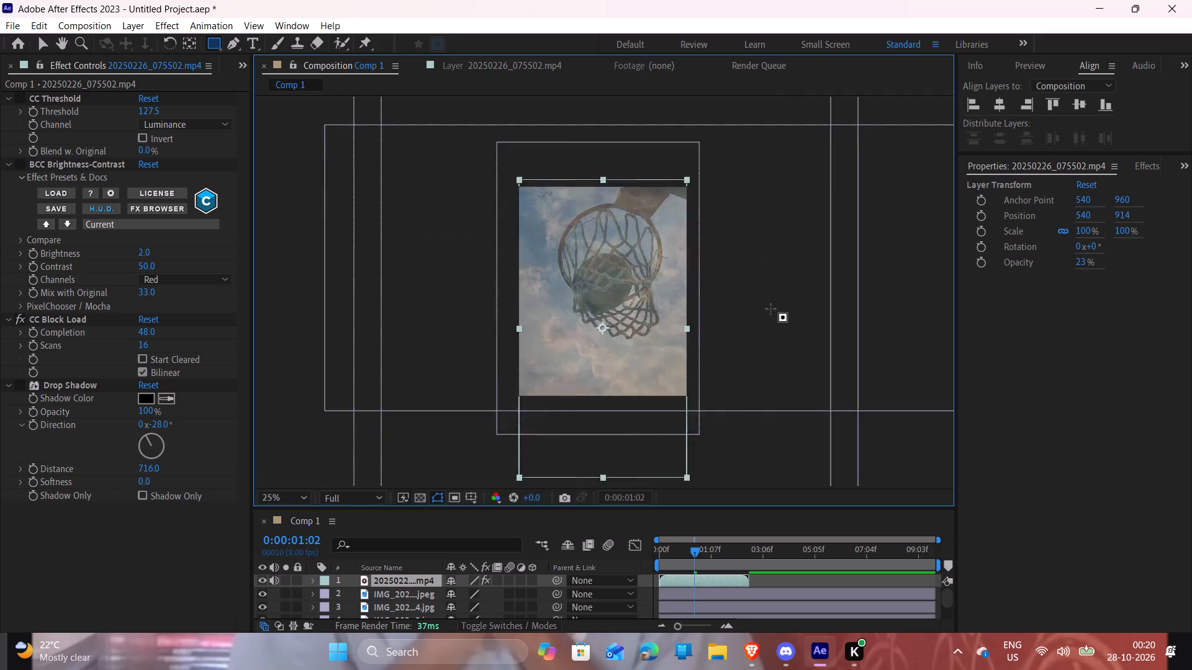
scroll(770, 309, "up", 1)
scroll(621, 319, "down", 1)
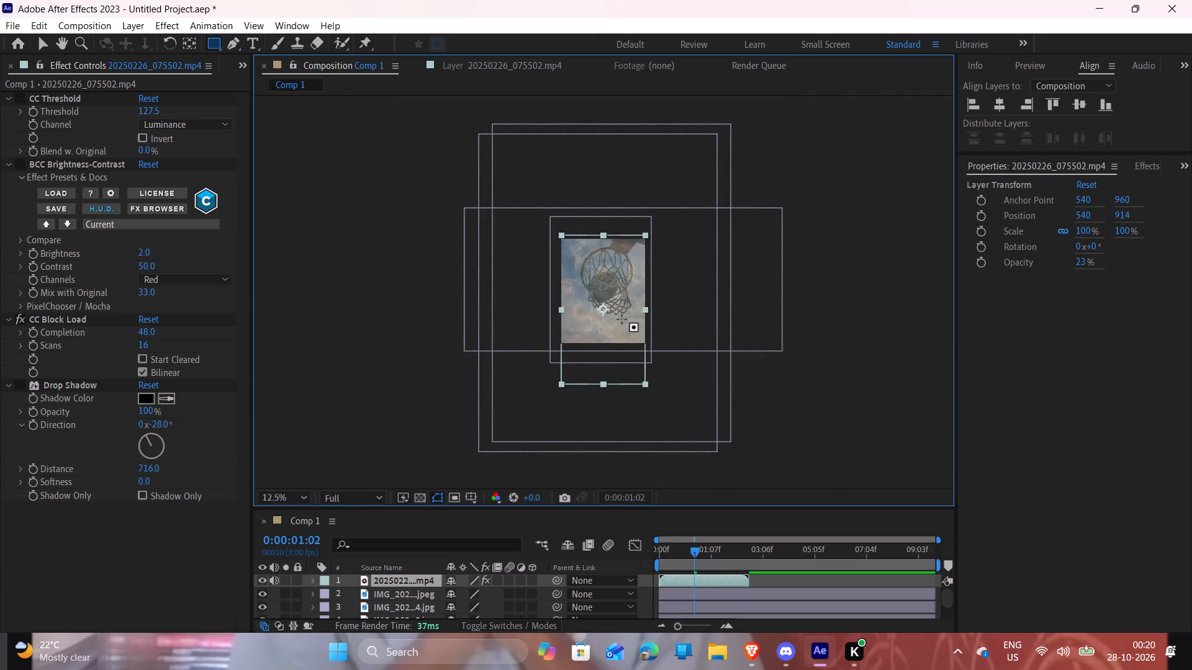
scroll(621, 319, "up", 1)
Add Comp 1 to the render queue.
left_click(9, 24)
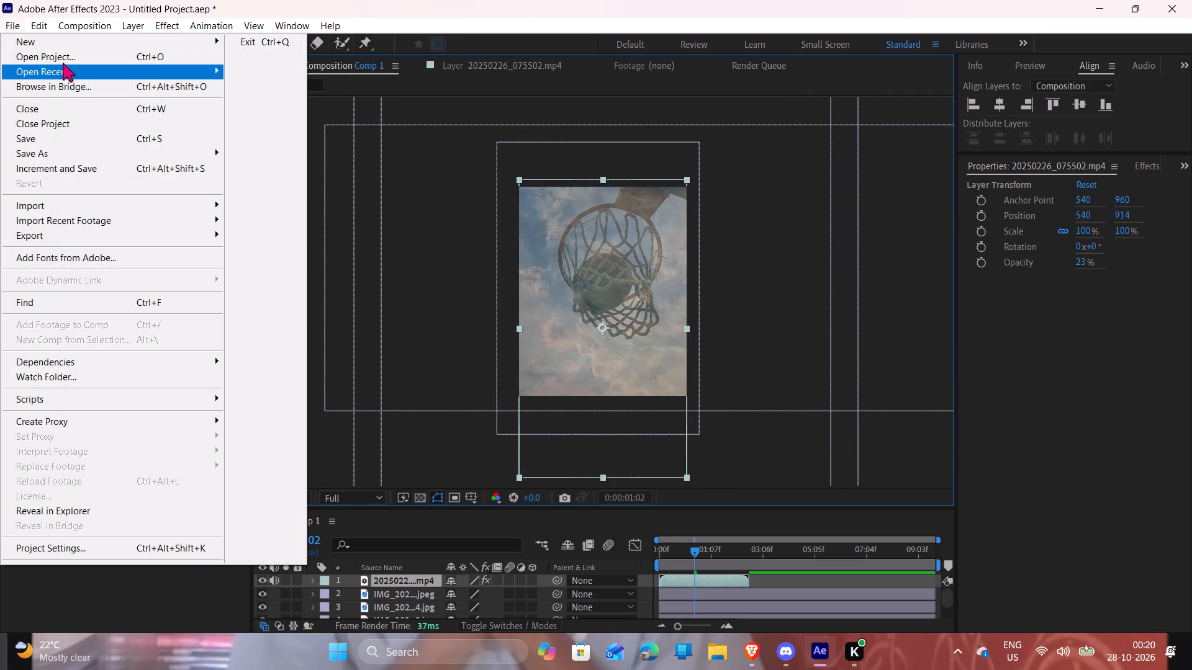
left_click(105, 239)
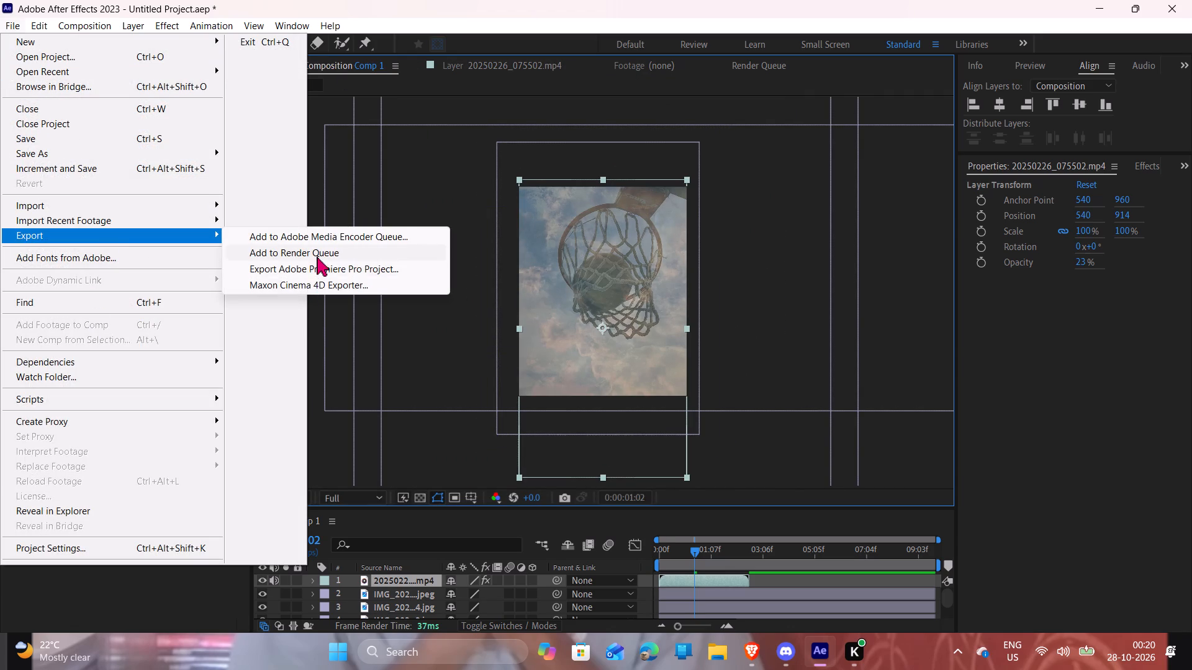
left_click(317, 257)
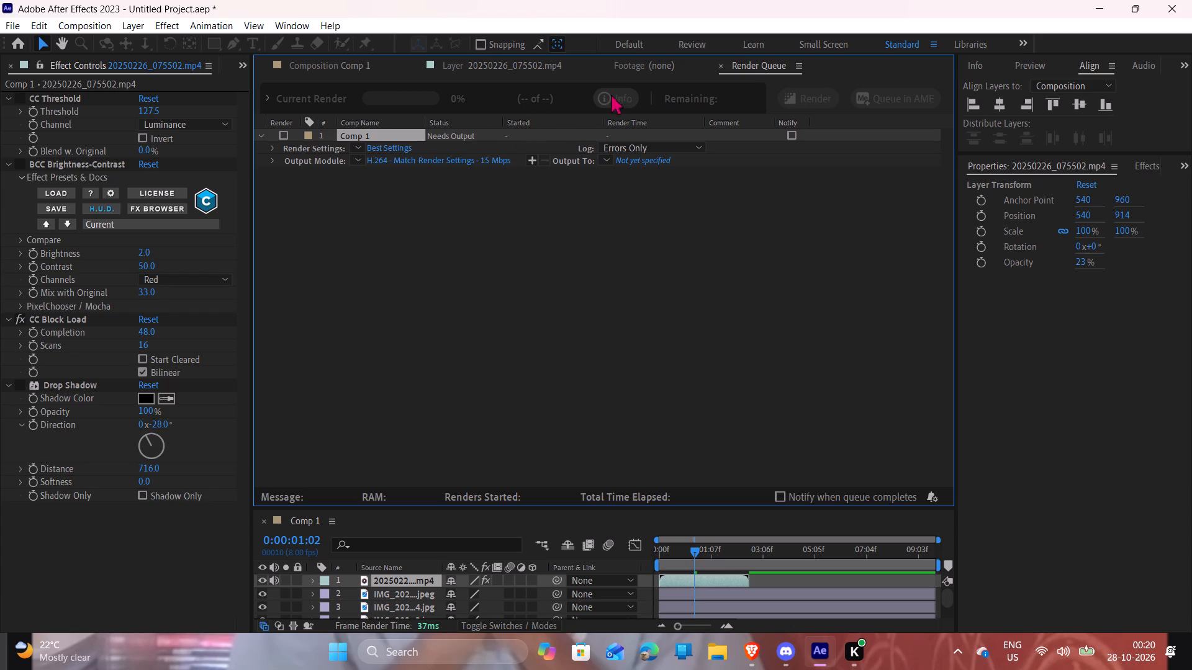
Set Comp 1's output module format to JPEG Sequence.
left_click(410, 158)
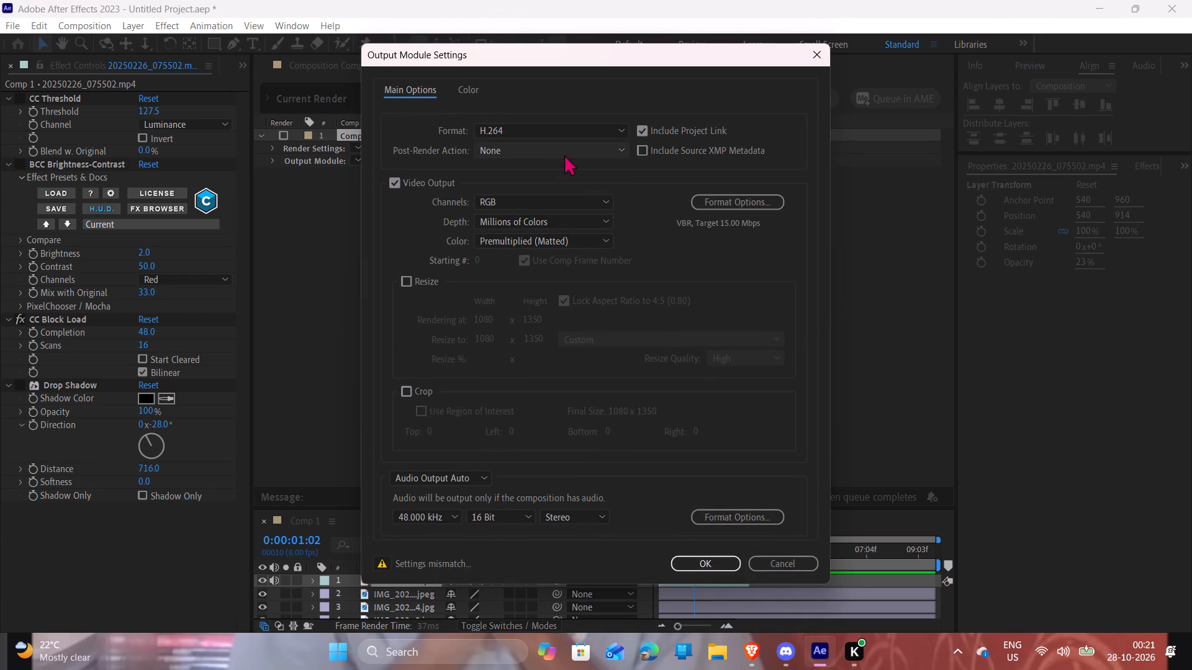
left_click(564, 156)
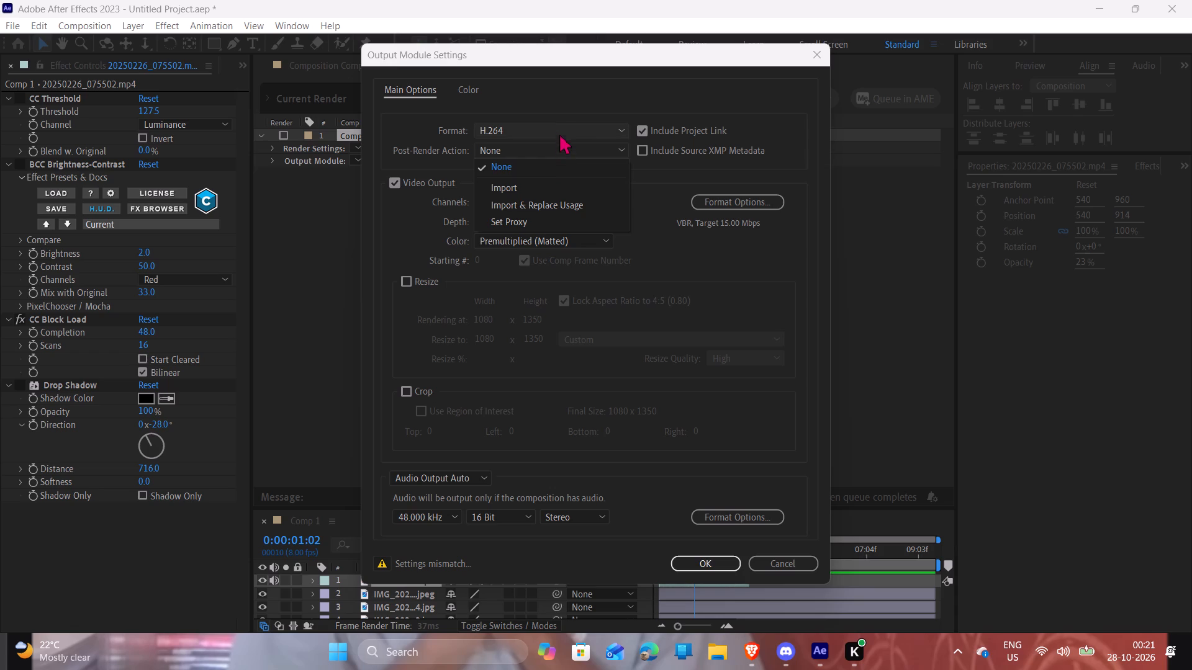
left_click(559, 123)
left_click(558, 127)
left_click(529, 230)
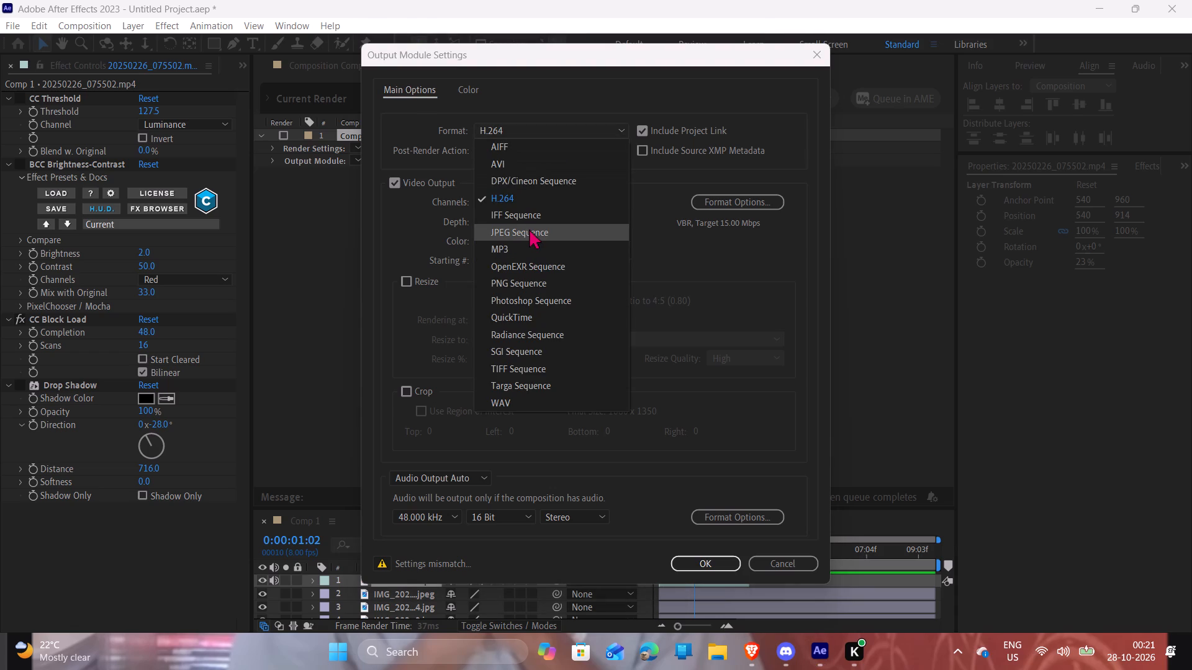
left_click(705, 563)
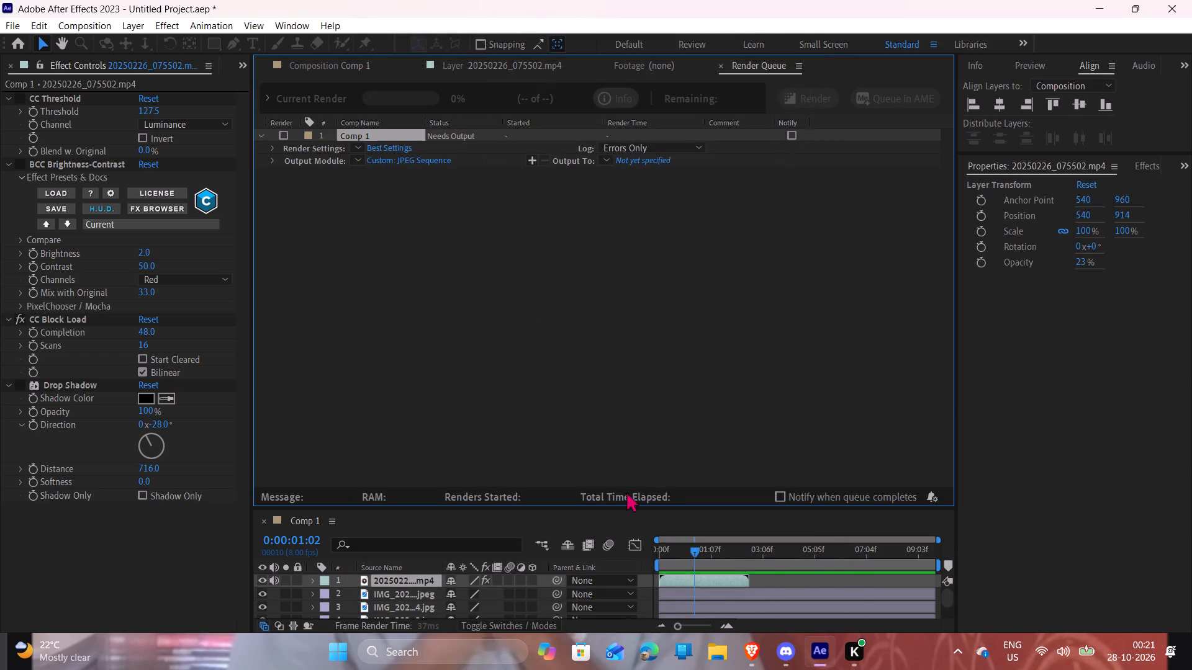
Set the output to the Comp Name naming template and save it in the Comp 1 folder inside Videos\poster.
left_click(613, 161)
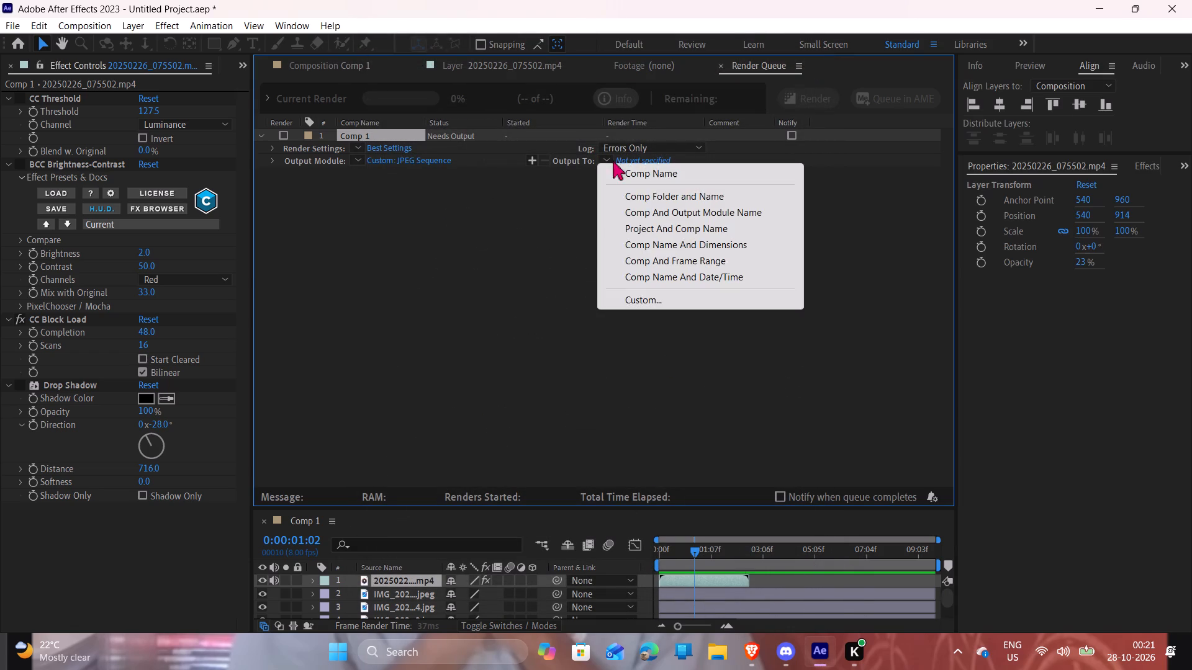
left_click(647, 171)
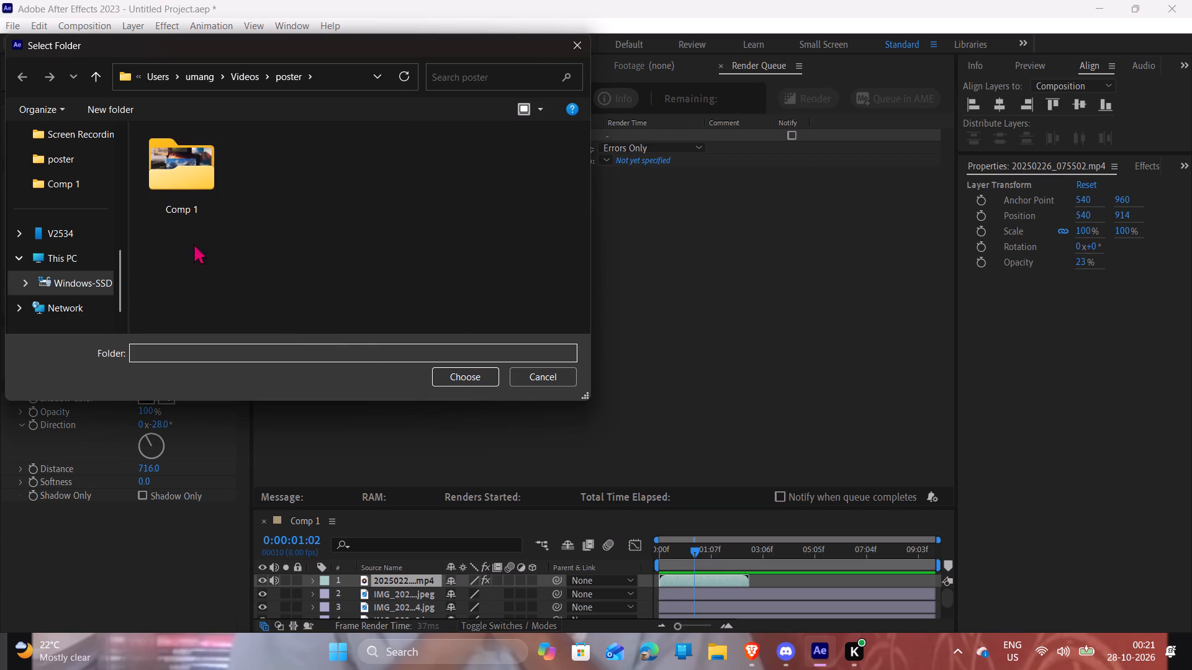
left_click(178, 177)
left_click(458, 378)
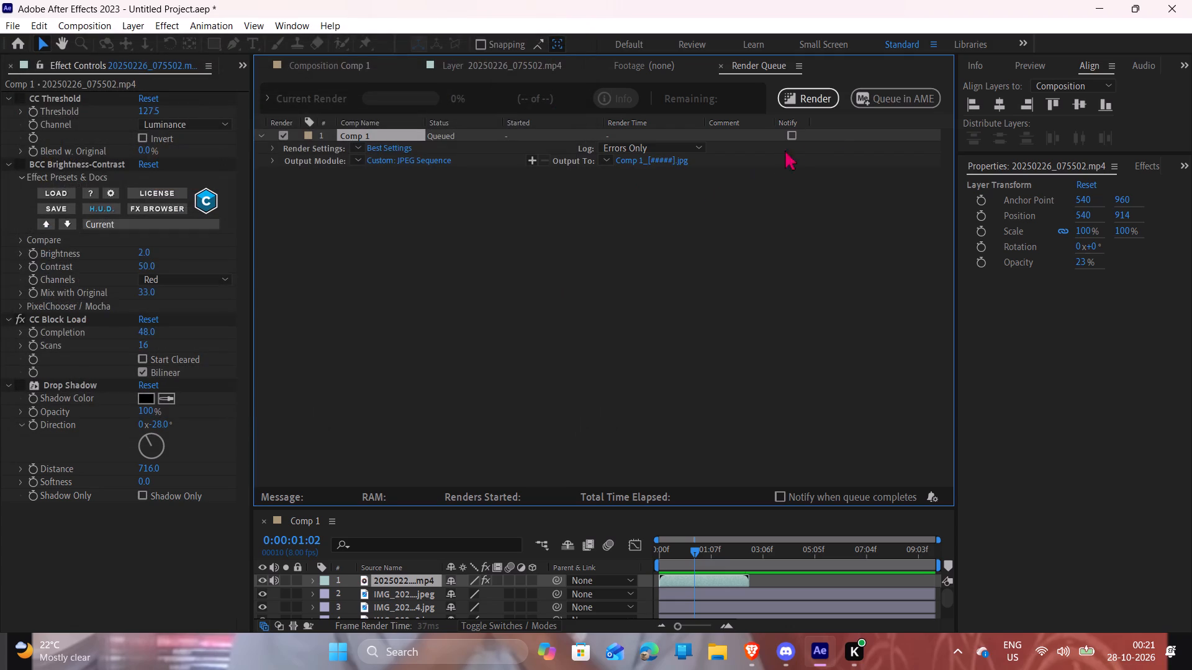
Render Comp 1 as a JPEG sequence.
left_click(825, 105)
left_click(665, 344)
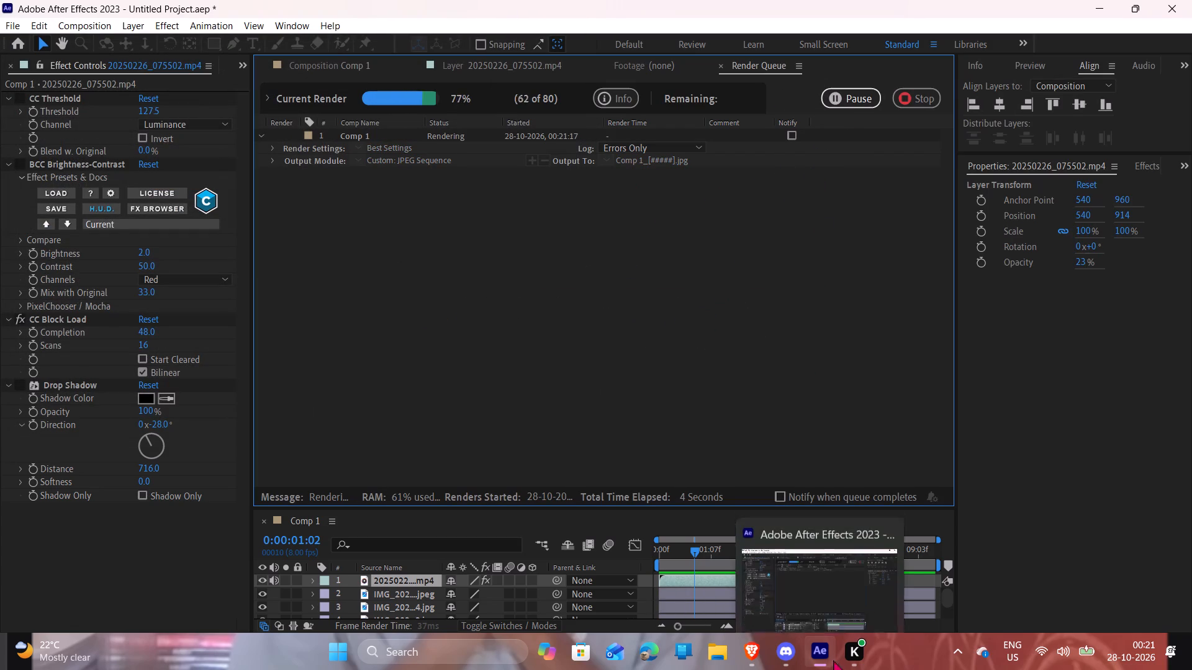
Switch to File Explorer and open the Comp 1 folder in Videos\poster that holds the rendered frames.
left_click(716, 662)
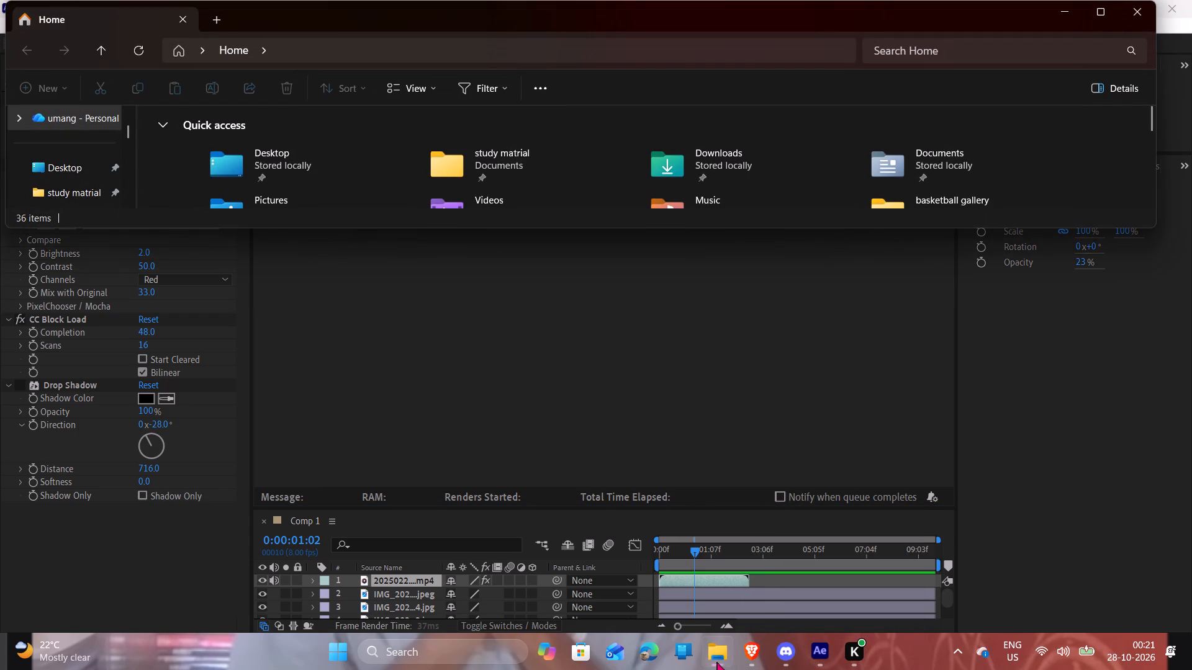
left_click(1112, 14)
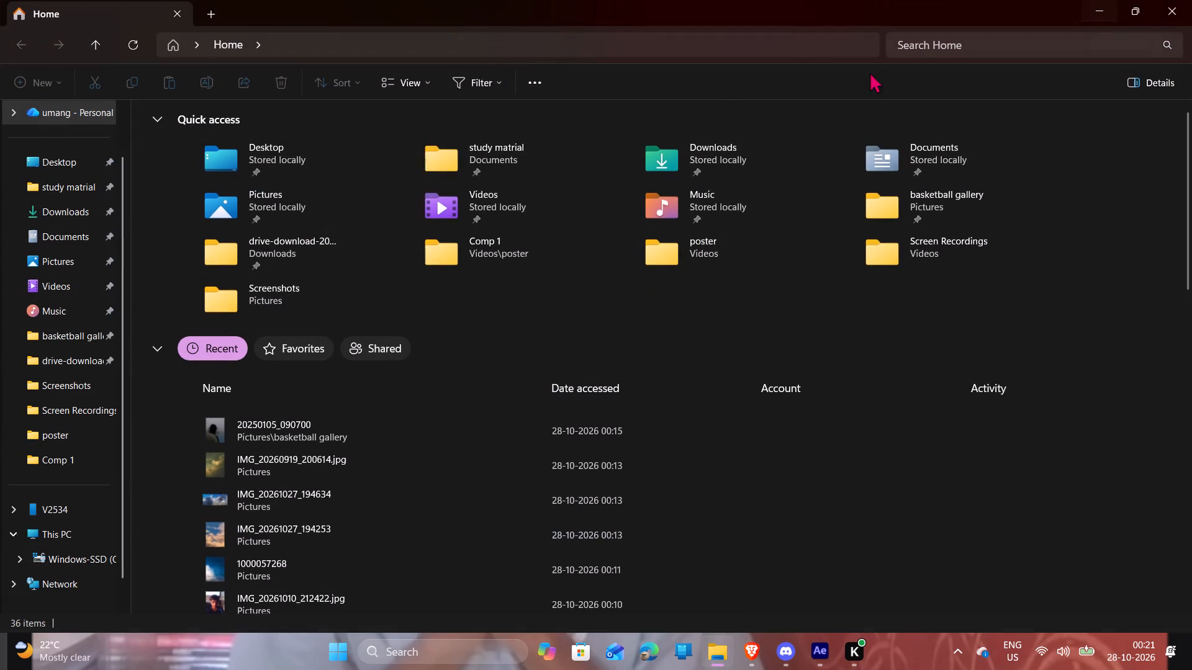
left_click(67, 359)
left_click(53, 310)
left_click(58, 266)
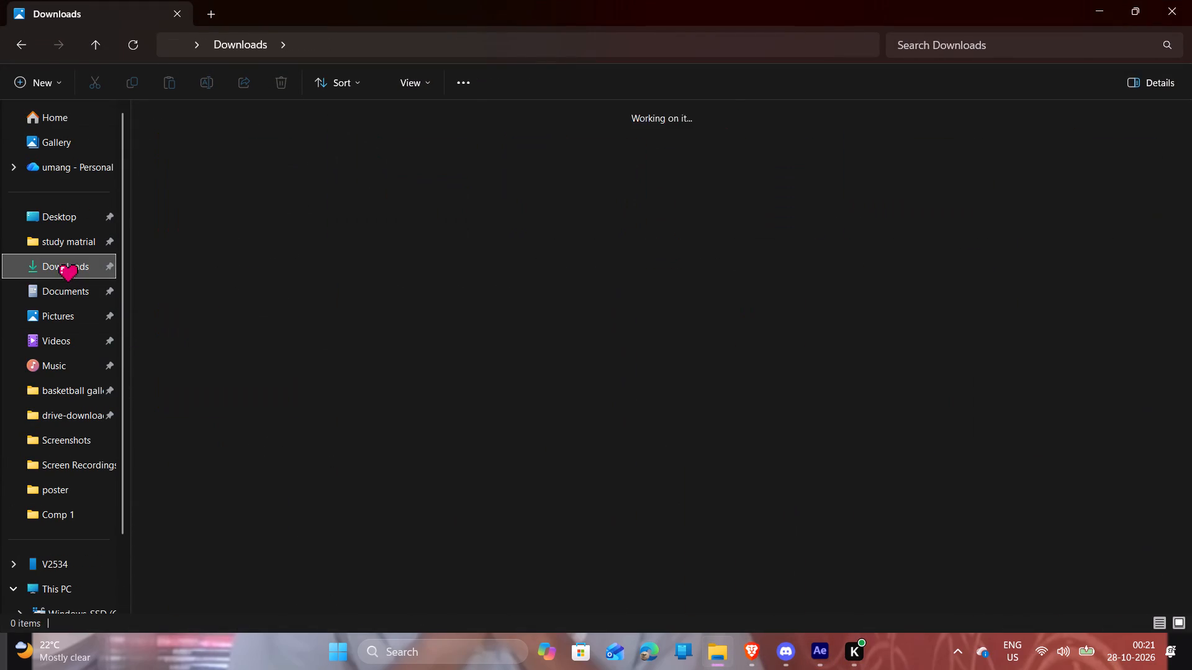
left_click(60, 290)
left_click(55, 326)
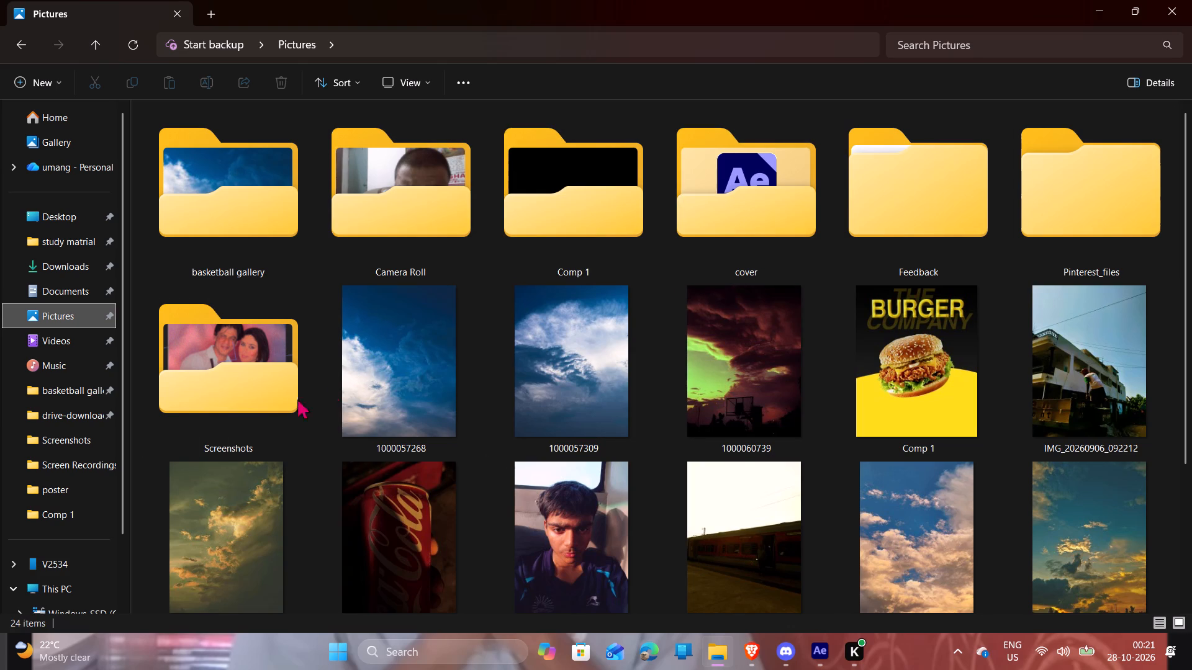
left_click(56, 494)
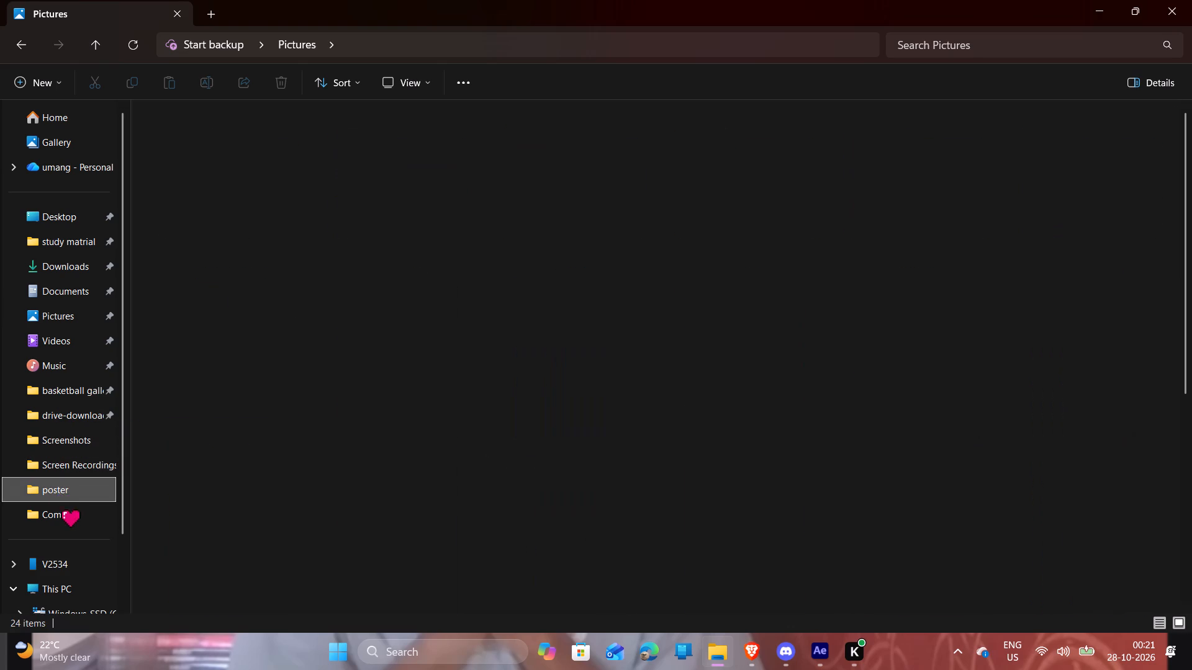
left_click(67, 515)
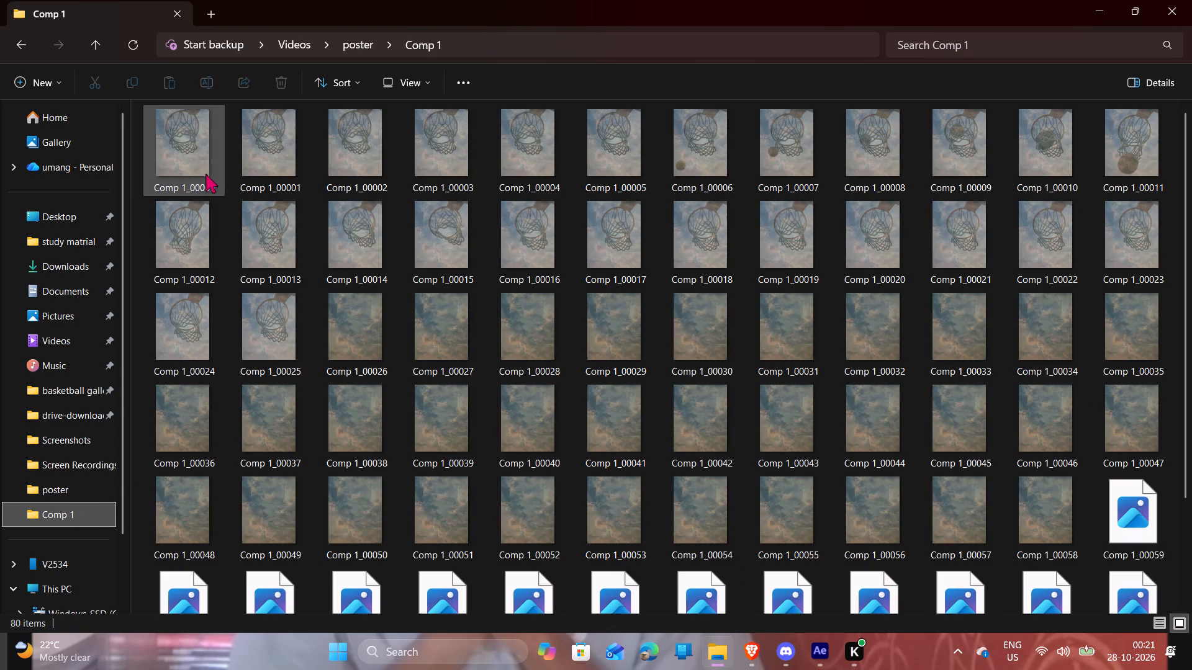
Examine rendered frames in Photos, including Comp 1_00000, Comp 1_00010, Comp 1_00006 and Comp 1_00003, comparing the hoop and ball against the sky.
double_click(191, 153)
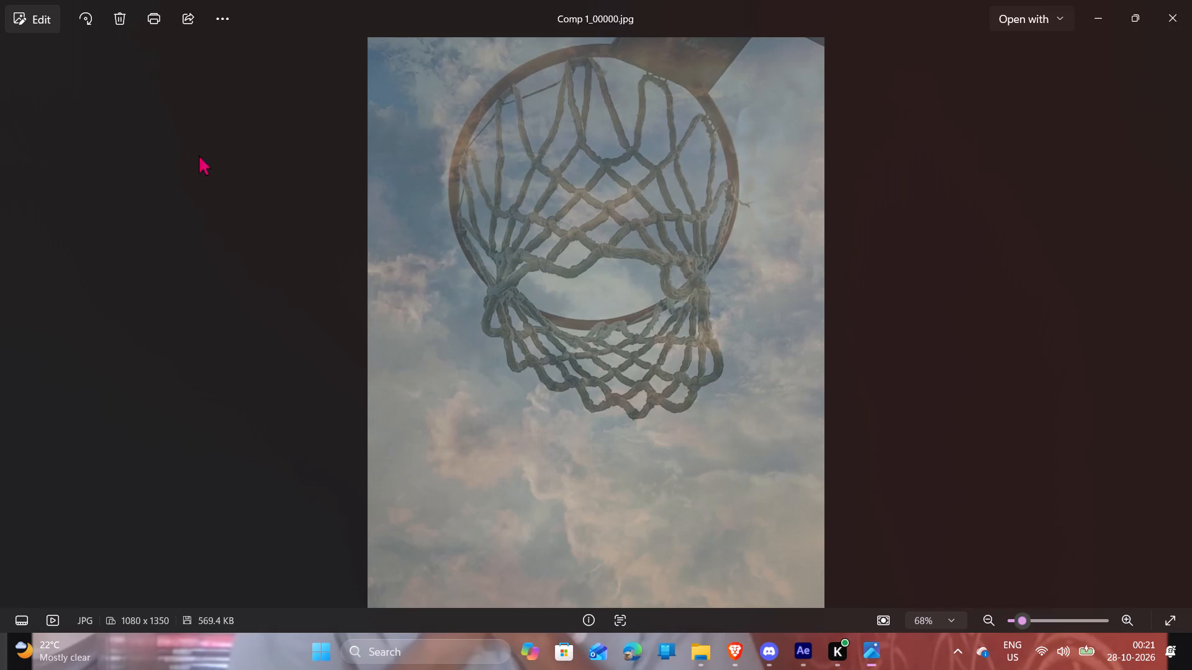
triple_click(1172, 316)
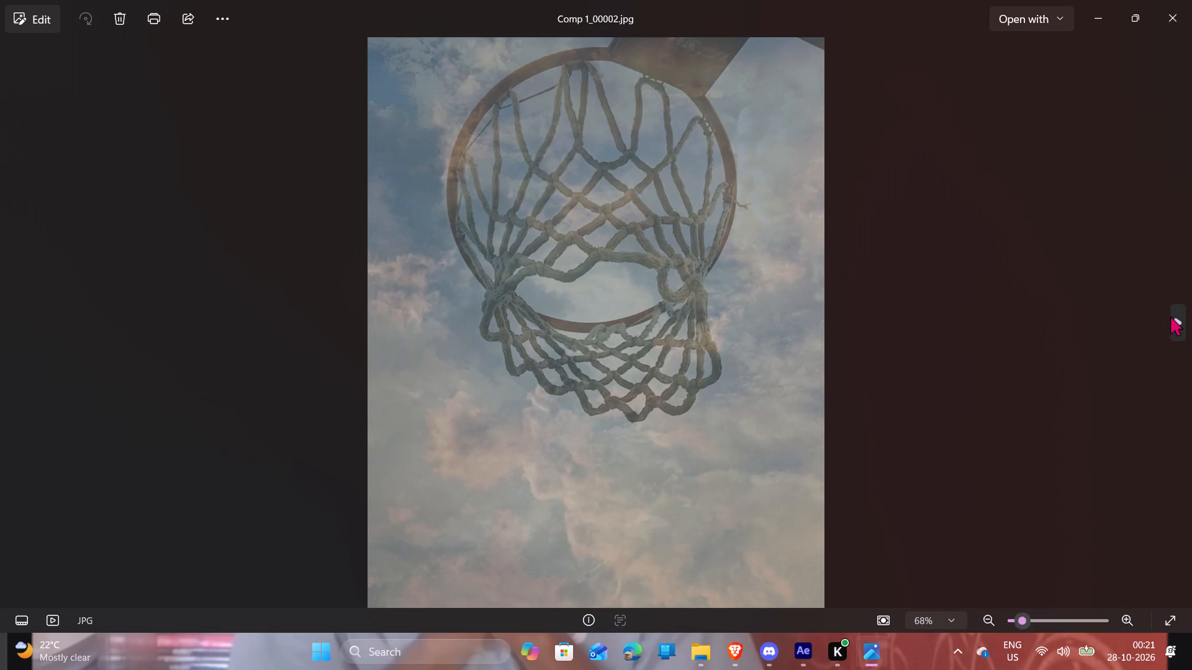
double_click(1170, 316)
left_click(1191, 25)
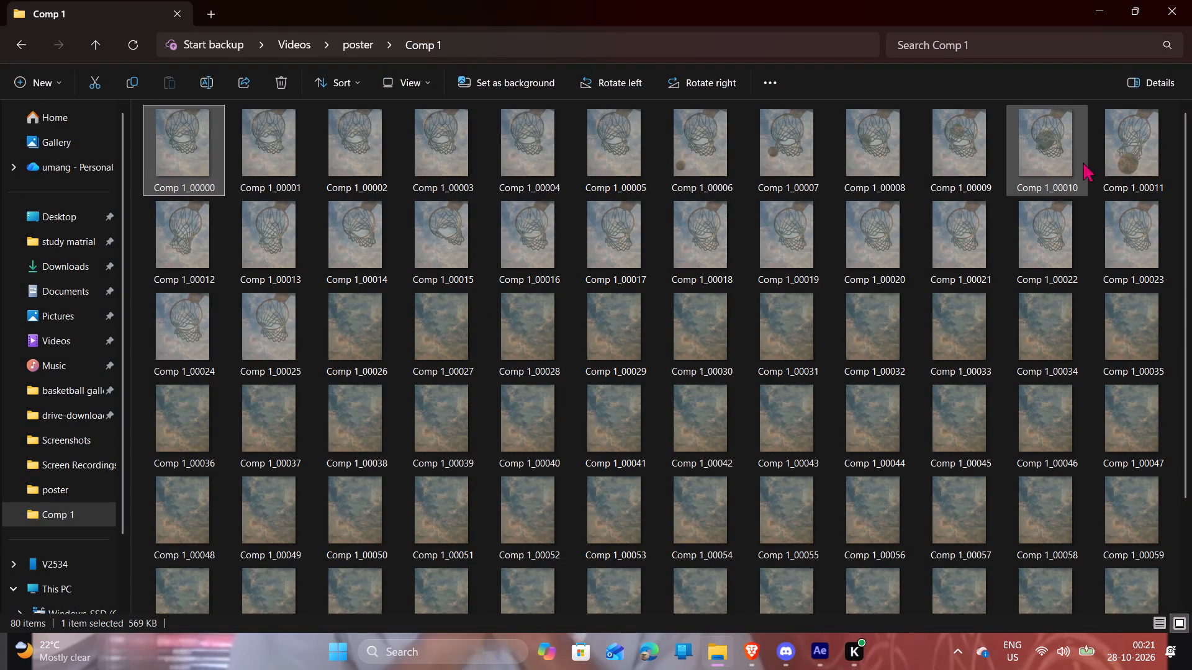
double_click(1056, 154)
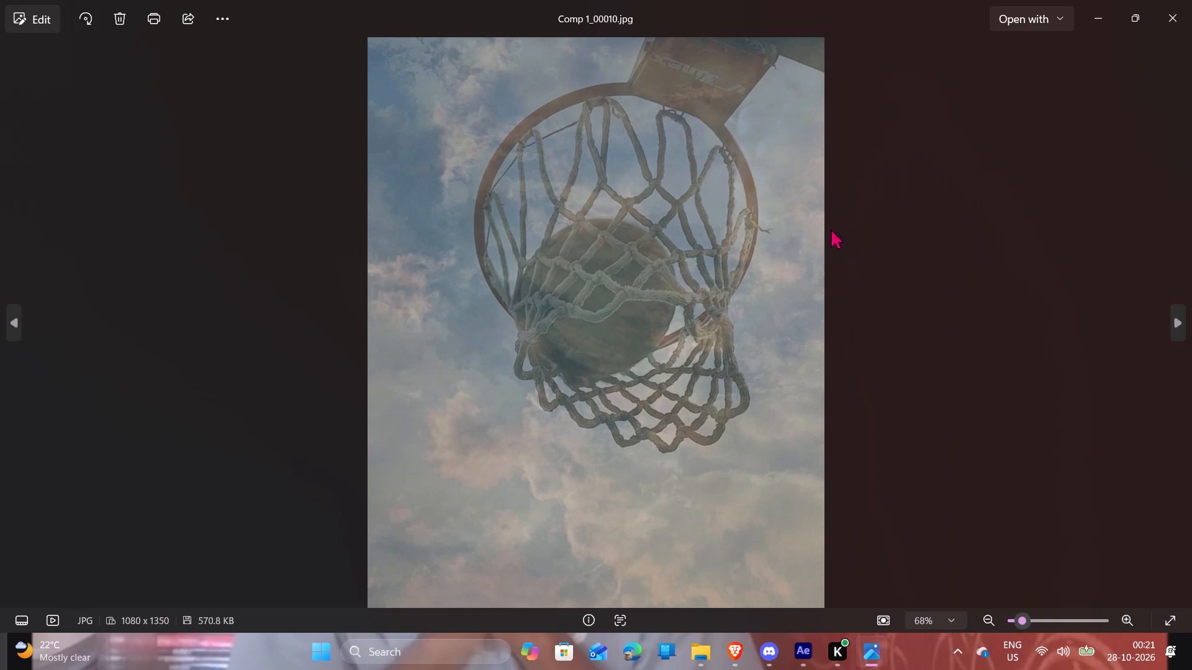
scroll(865, 292, "down", 2)
scroll(727, 318, "down", 1)
scroll(634, 328, "up", 2)
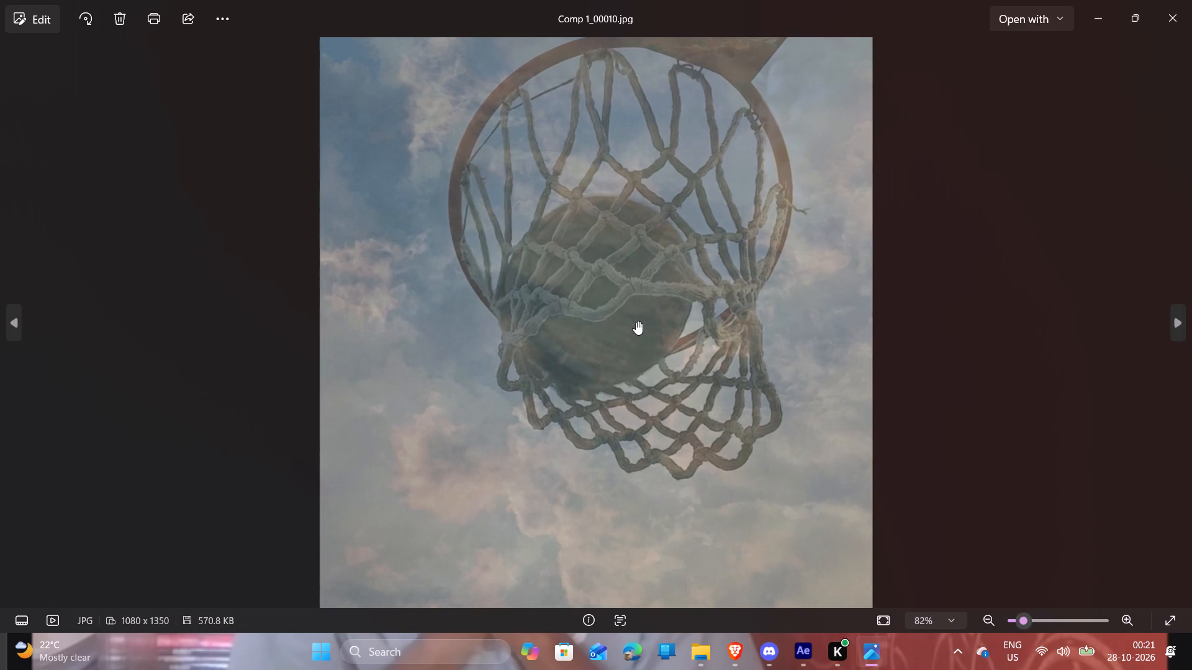
scroll(658, 304, "down", 4)
left_click(1157, 0)
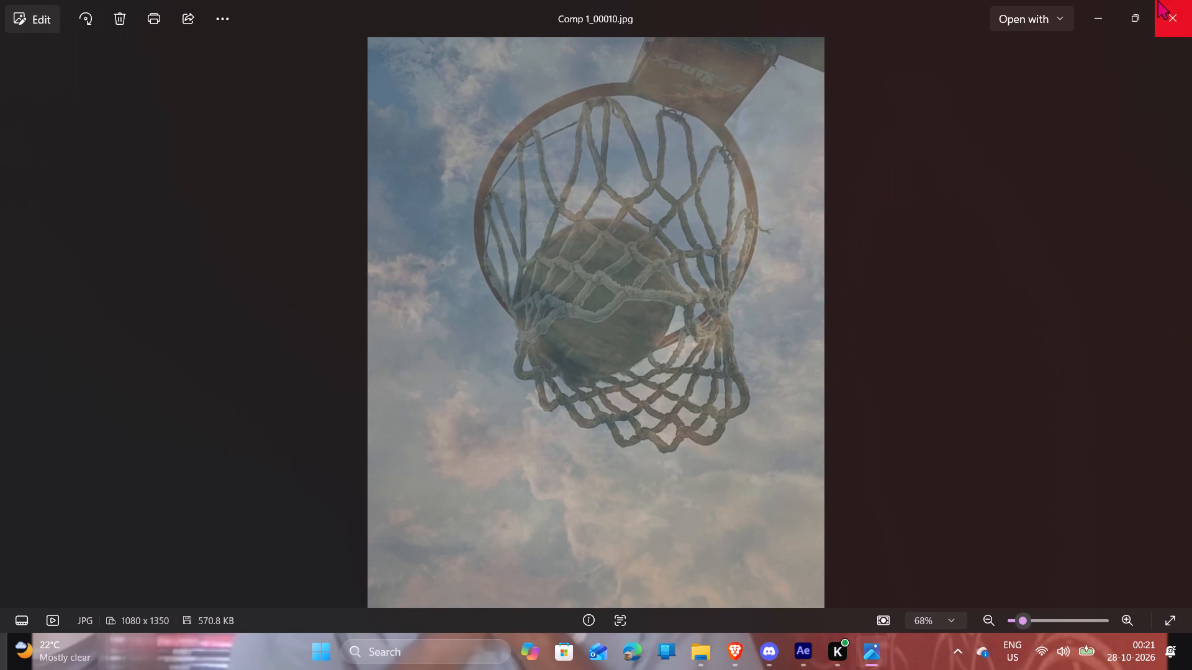
double_click(708, 148)
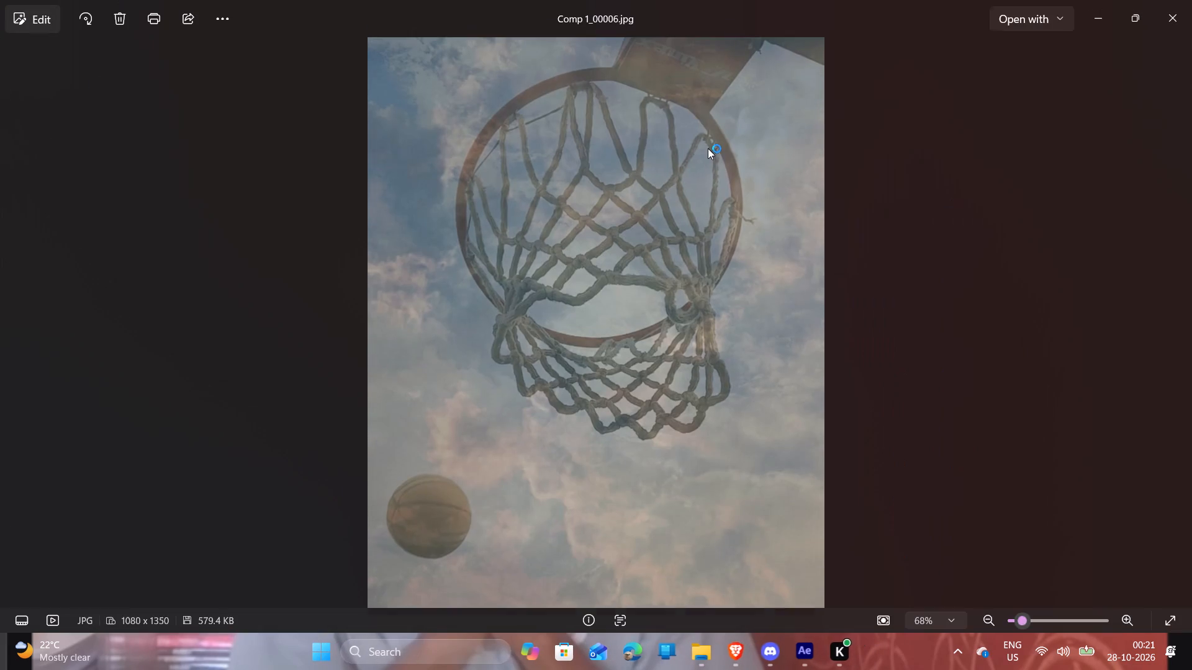
left_click(1173, 0)
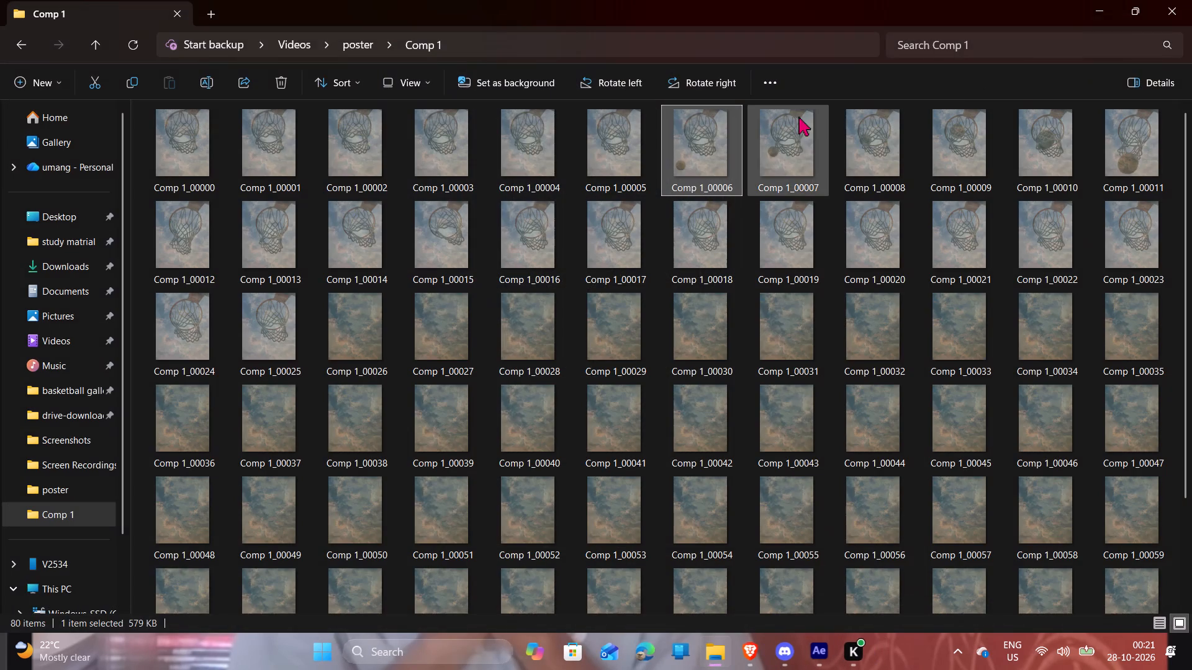
double_click(467, 159)
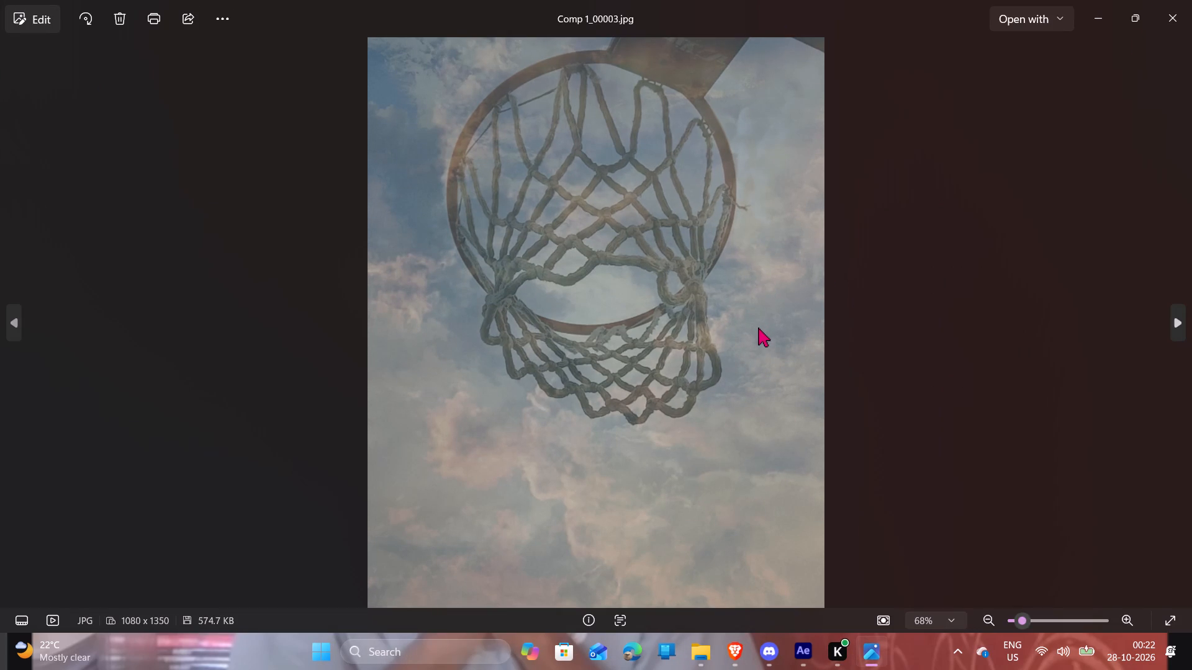
Switch to the Brave browser.
left_click(746, 648)
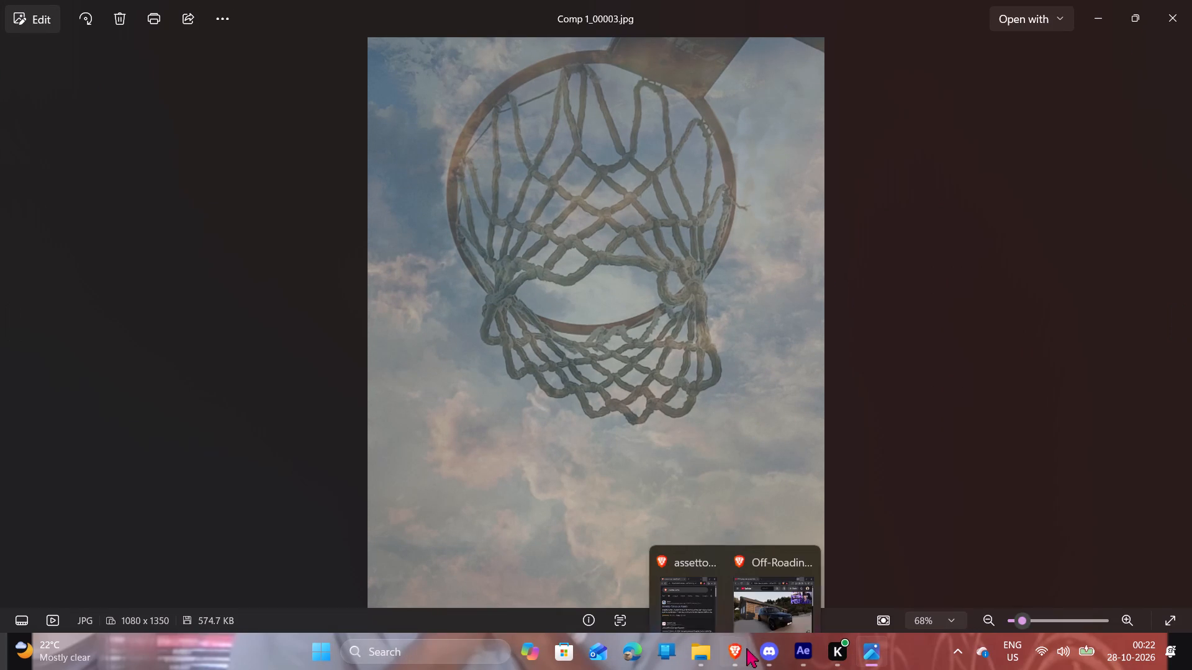
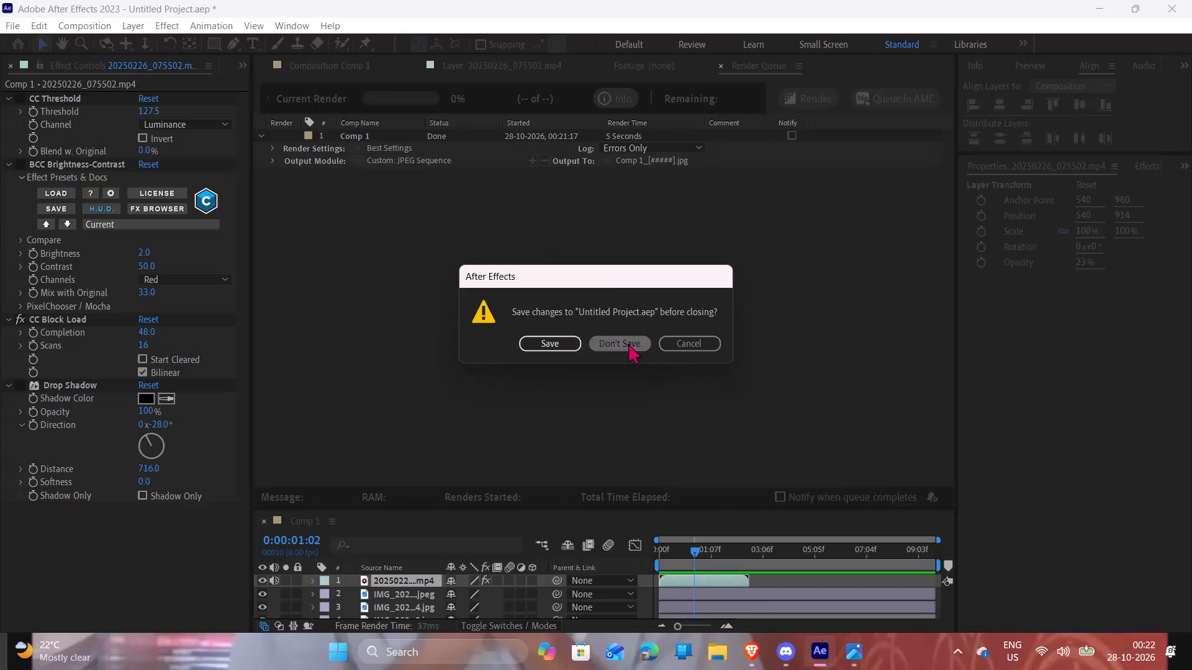
Switch to the Brave browser and bring up its open windows.
left_click(744, 646)
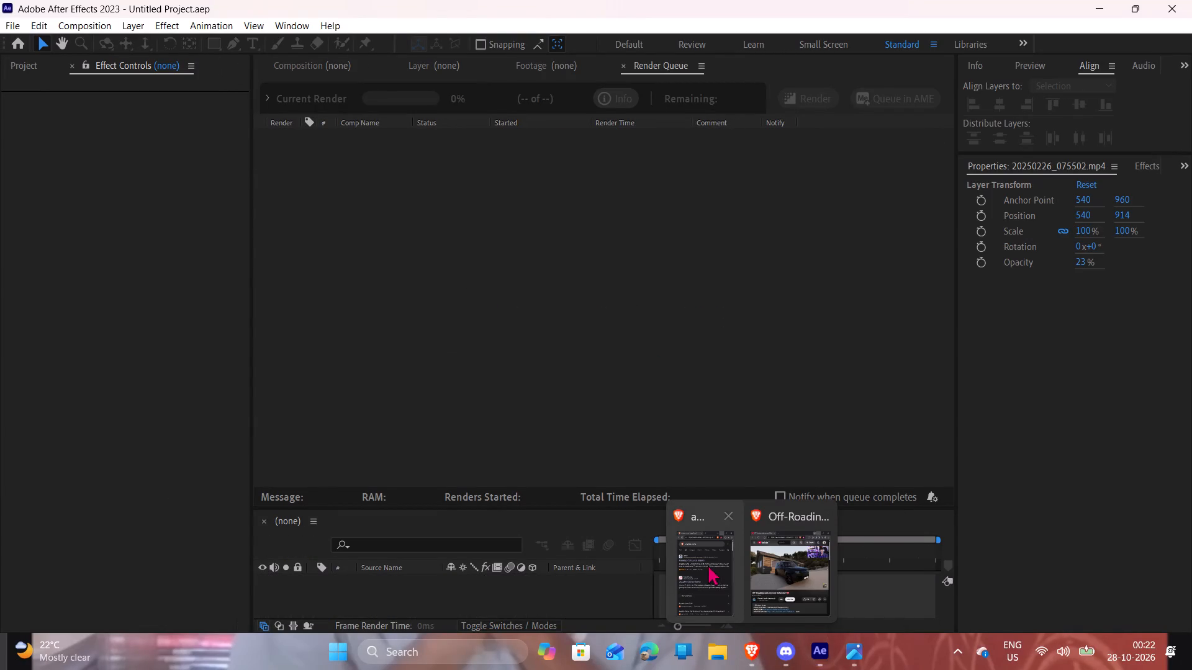